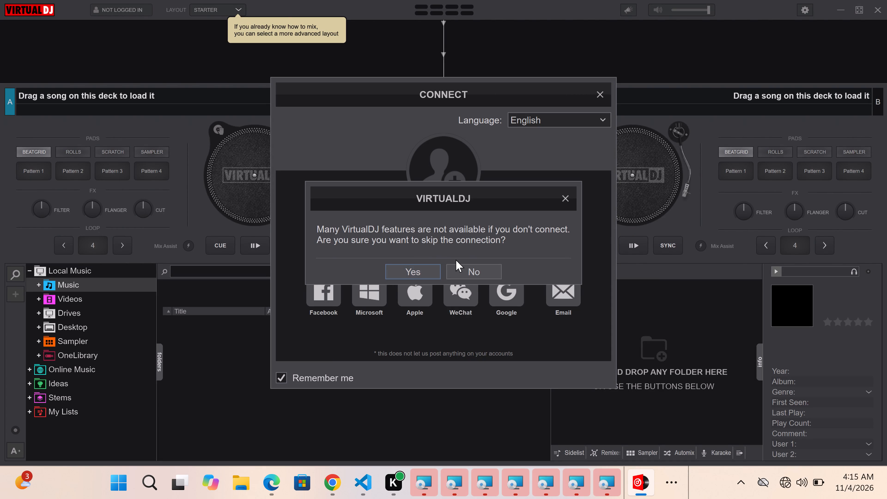
Skip the account connection, keeping English as the language, and close the Tutorials window.
left_click(468, 273)
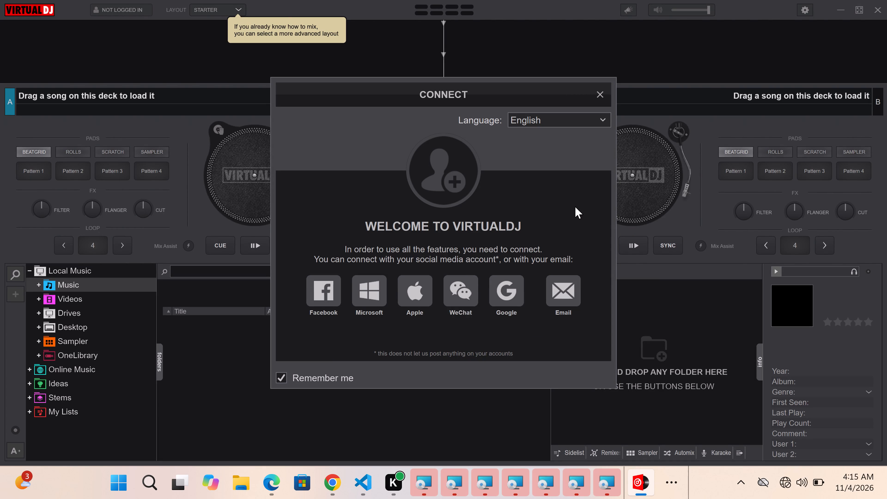
left_click(601, 118)
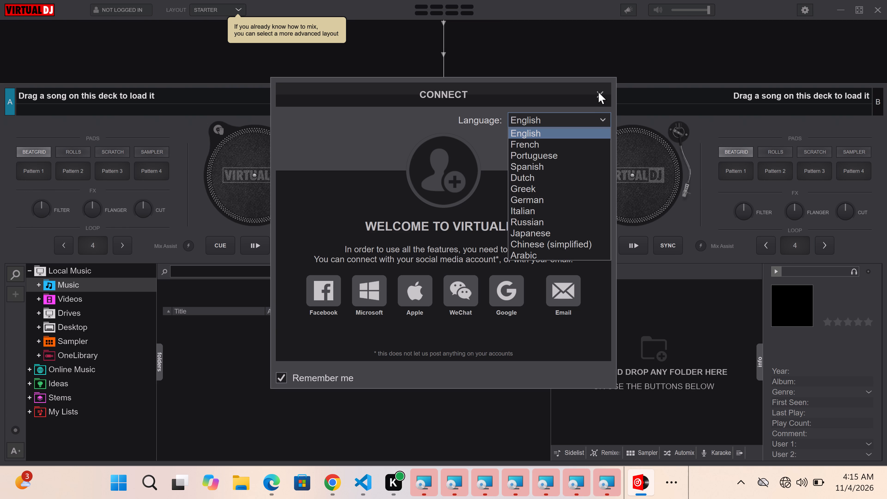
double_click(598, 92)
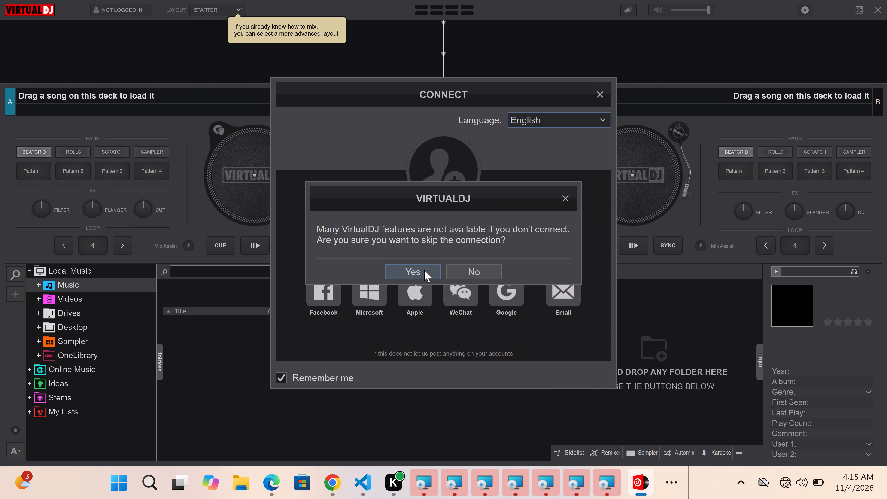
left_click(424, 270)
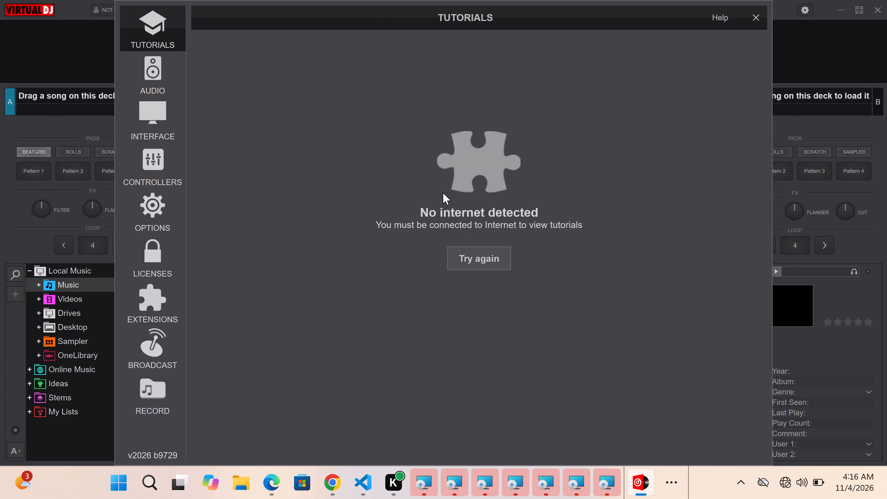
left_click(762, 16)
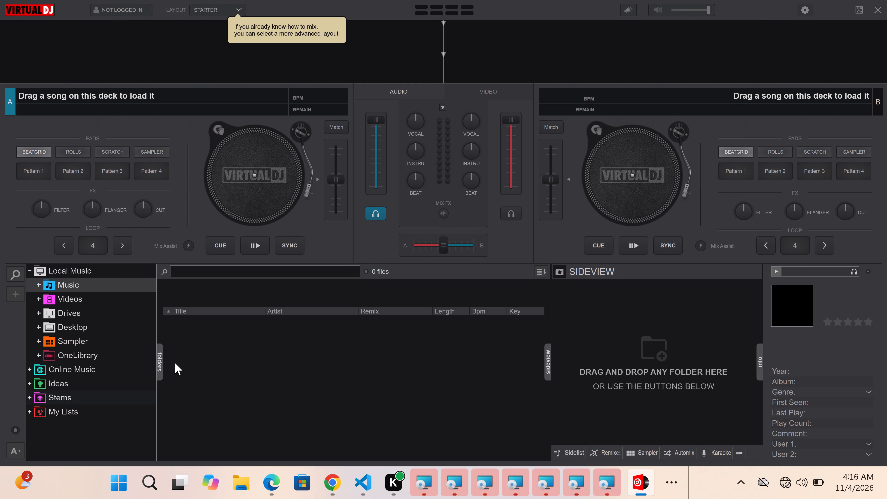
Browse the Local Music, Music, Online Music and Videos folders for tracks to play.
left_click(72, 285)
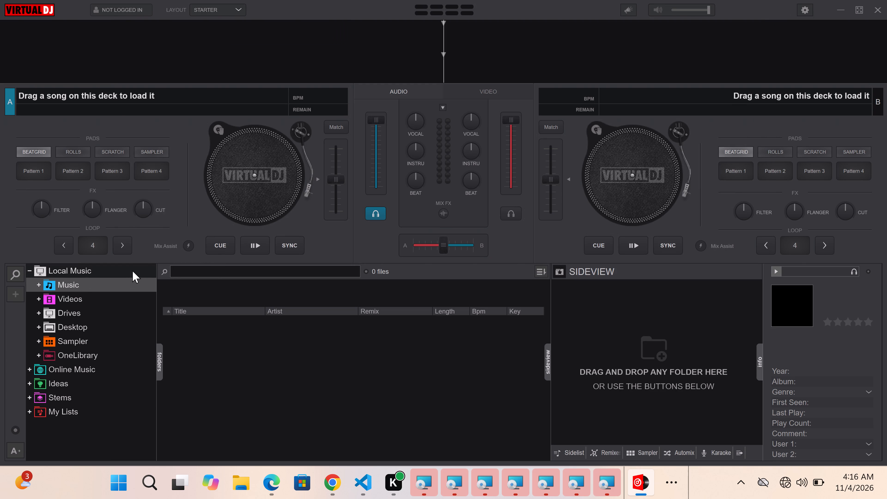
left_click(101, 285)
double_click(101, 285)
double_click(104, 270)
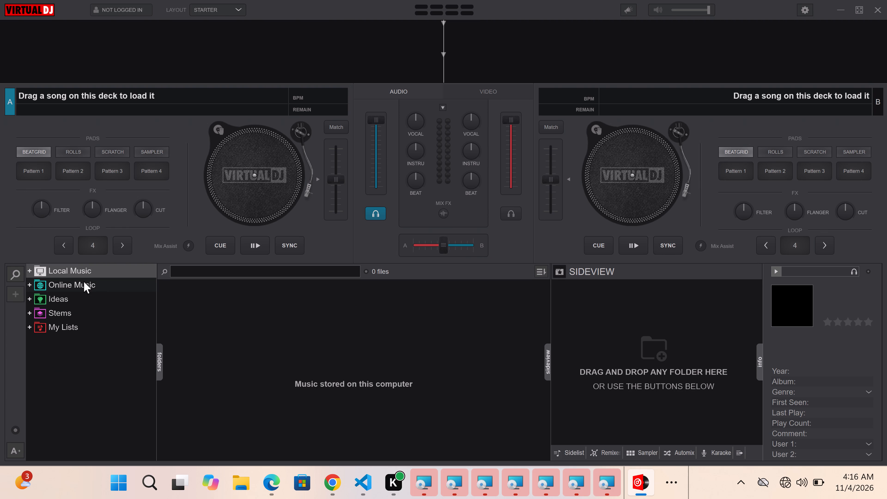
left_click(83, 281)
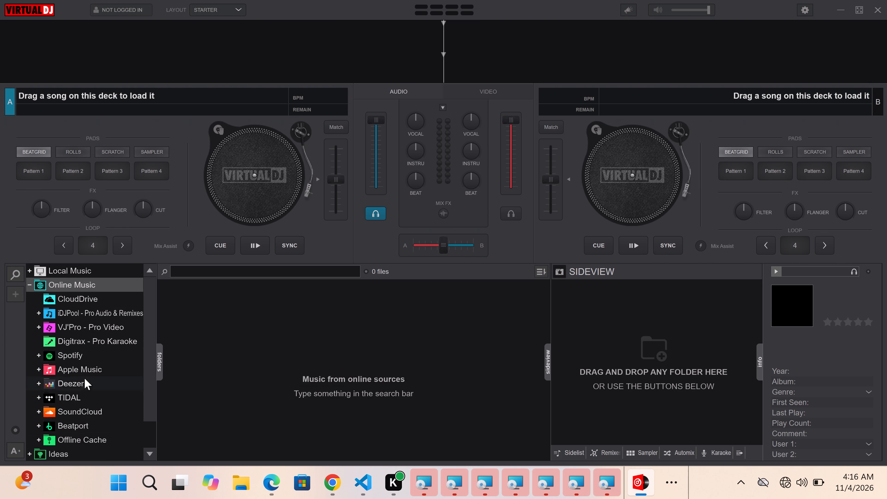
left_click(68, 269)
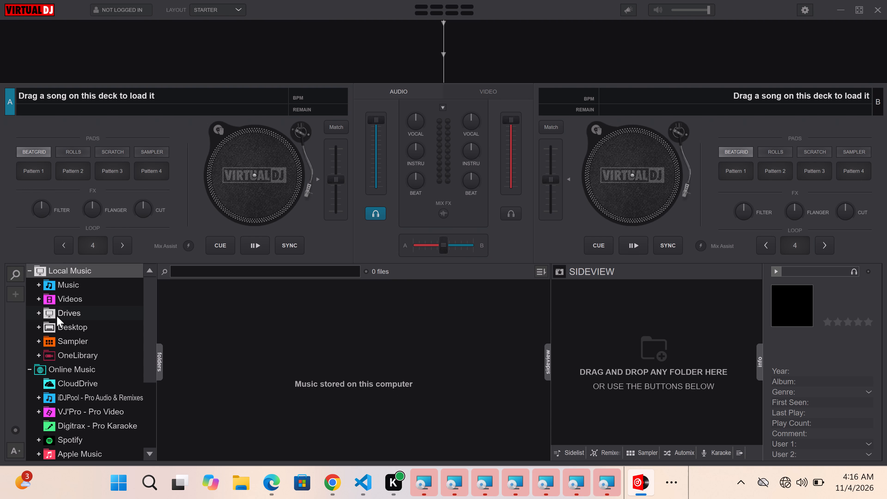
double_click(66, 300)
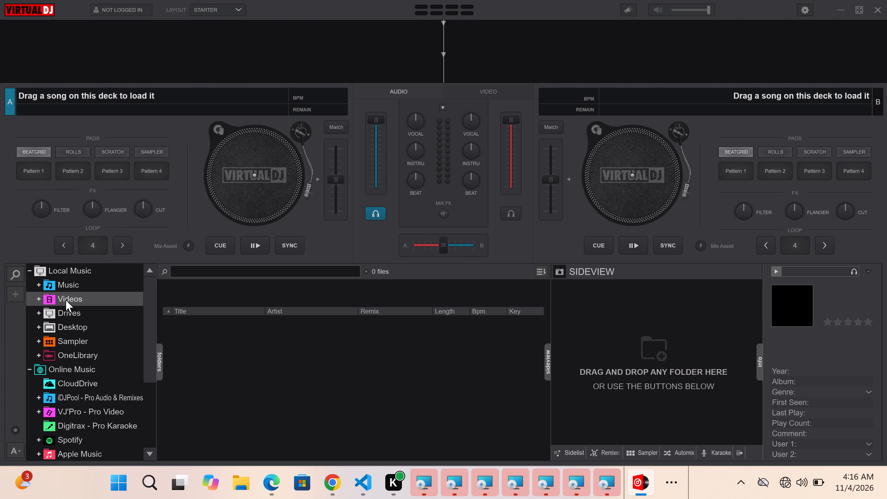
left_click(241, 267)
left_click(240, 273)
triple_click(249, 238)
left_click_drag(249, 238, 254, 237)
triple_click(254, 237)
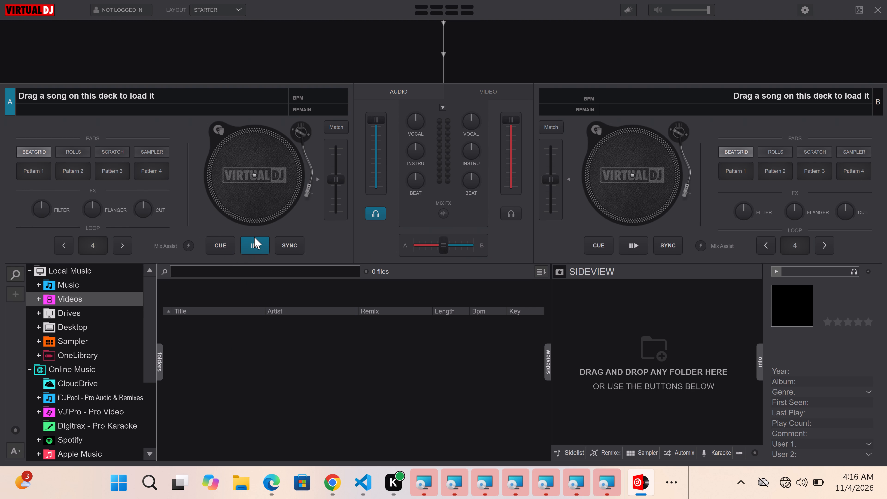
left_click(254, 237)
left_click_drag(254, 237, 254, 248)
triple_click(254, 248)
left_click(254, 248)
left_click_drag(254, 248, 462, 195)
Open the audio folder on Local Disk (C:) under the local music drives.
left_click(71, 312)
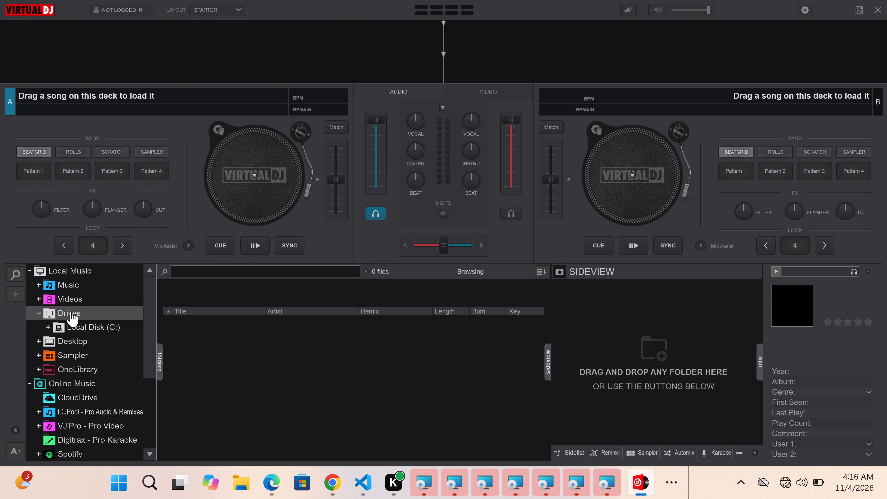
left_click(71, 312)
left_click(72, 316)
left_click(91, 325)
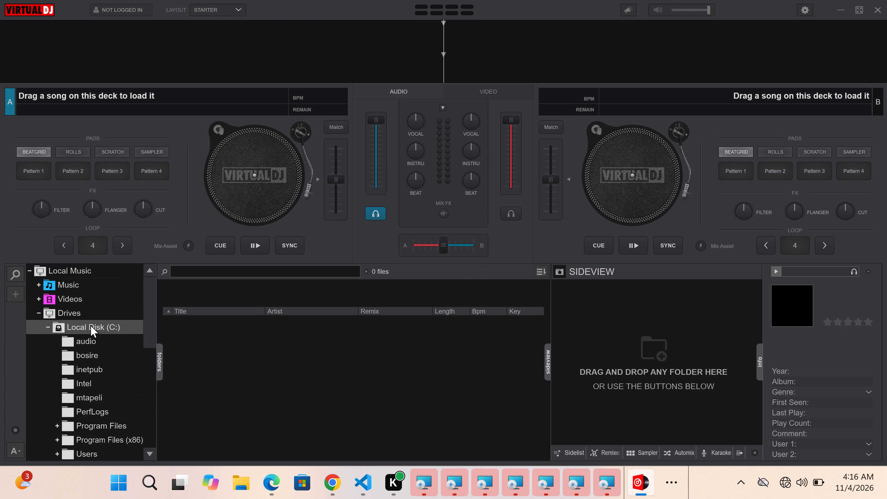
left_click(83, 347)
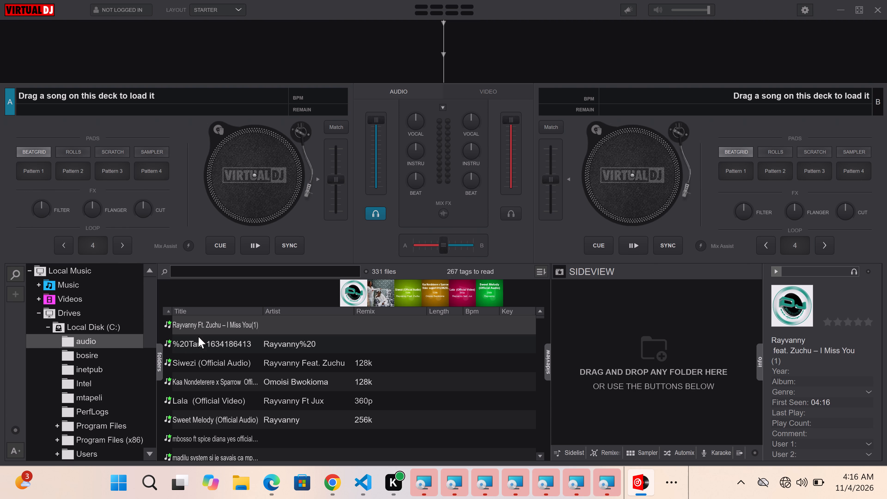
left_click(245, 339)
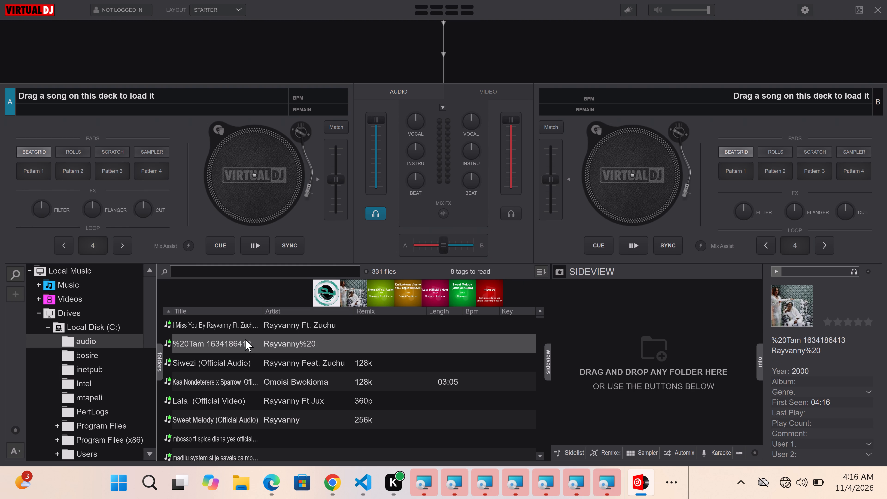
left_click_drag(245, 339, 256, 261)
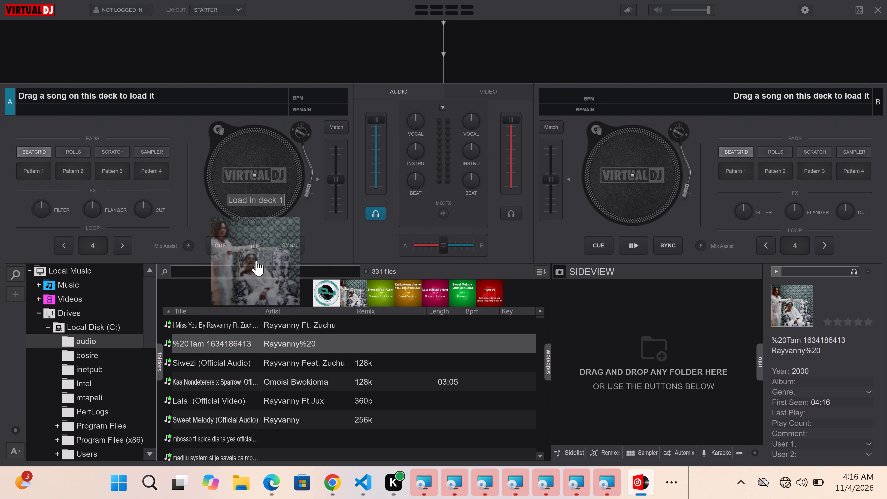
left_click_drag(256, 261, 263, 205)
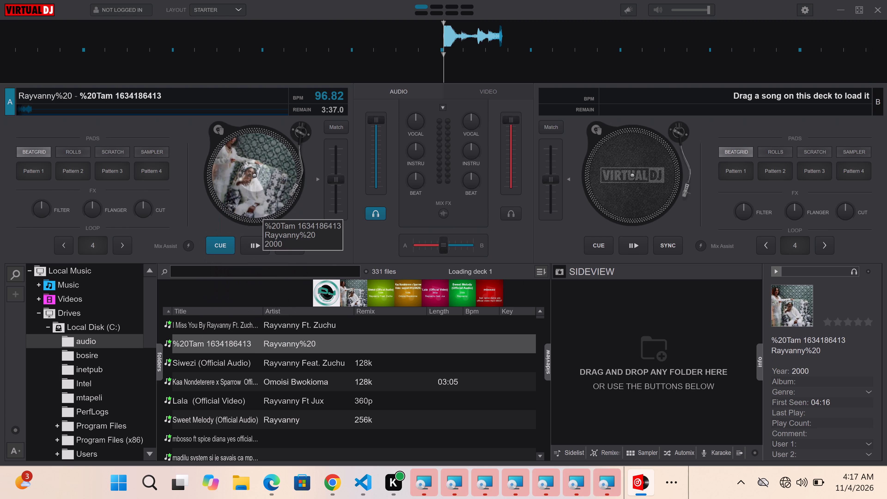
Toggle playback of the track on deck A several times, ending with it paused.
left_click(253, 249)
triple_click(253, 249)
triple_click(253, 249)
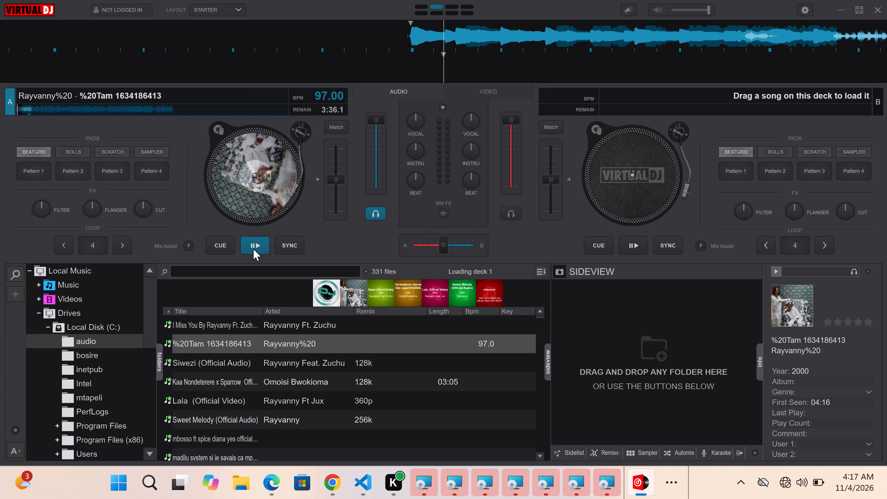
double_click(253, 249)
left_click(253, 249)
left_click(253, 249)
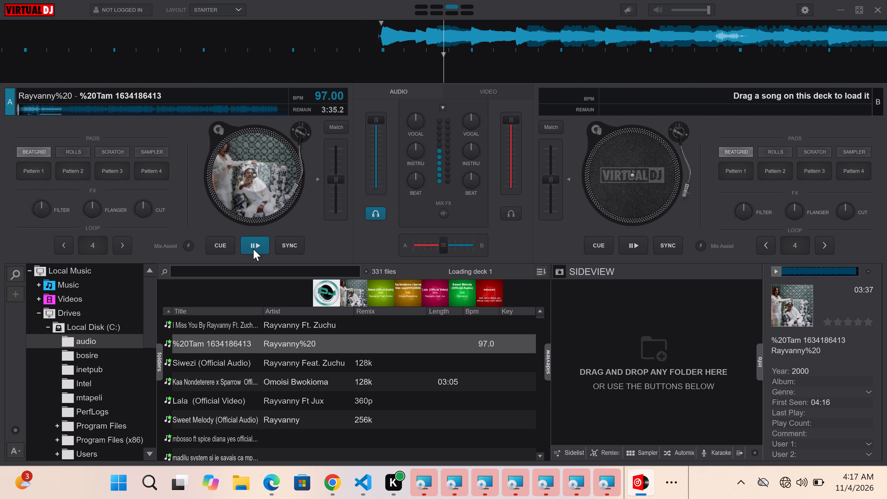
left_click(253, 249)
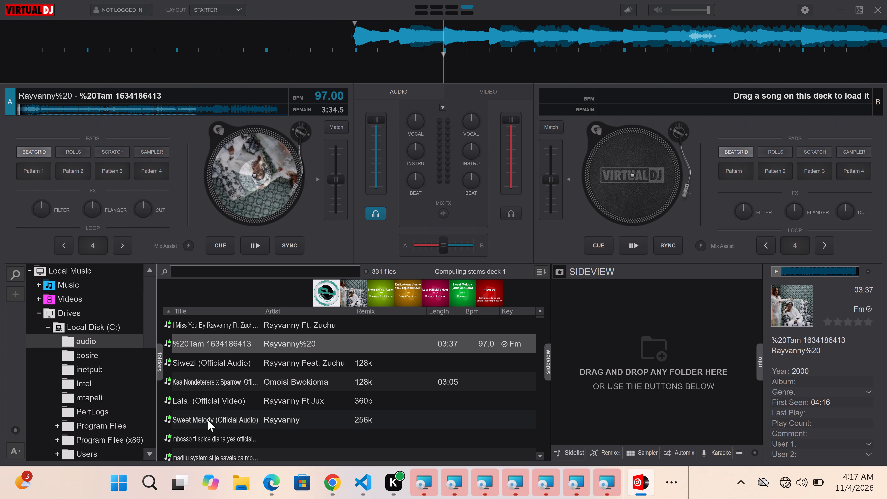
Load Rayvanny's Sweet Melody (Official Audio) from the audio folder onto deck B.
left_click_drag(208, 420, 525, 222)
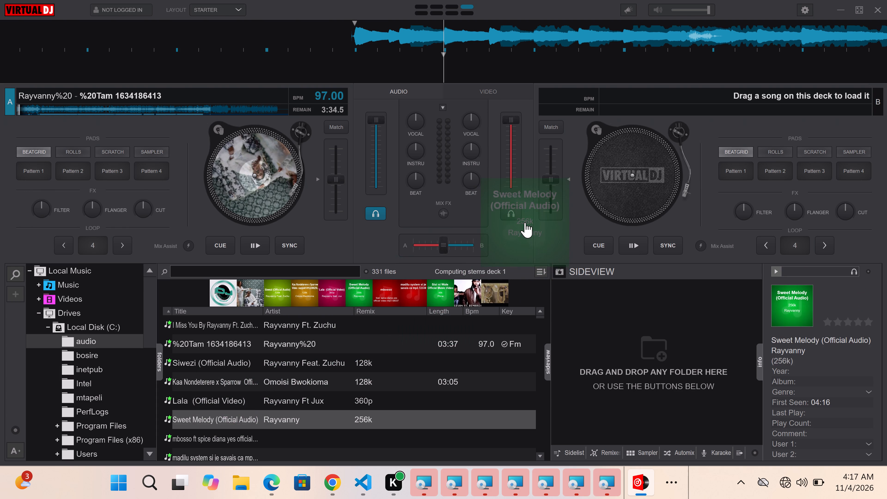
left_click_drag(525, 222, 616, 181)
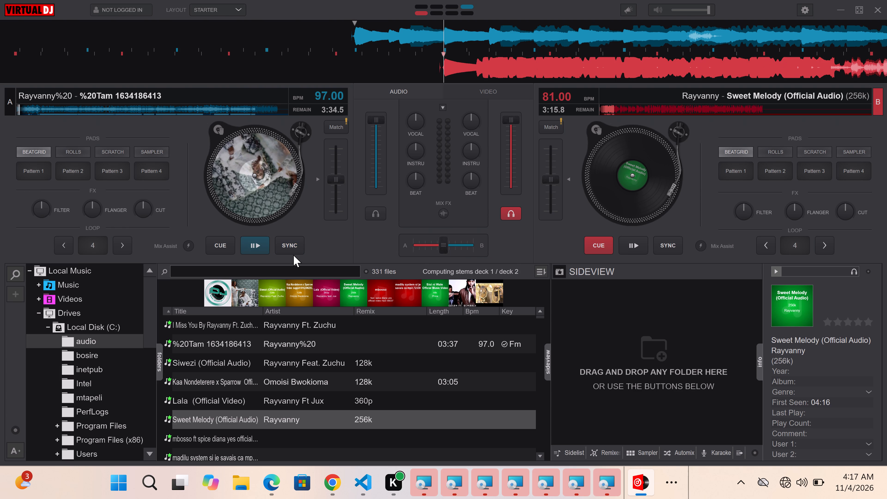
Trigger deck A's cue point repeatedly and start the track playing on that deck.
left_click(222, 250)
triple_click(222, 250)
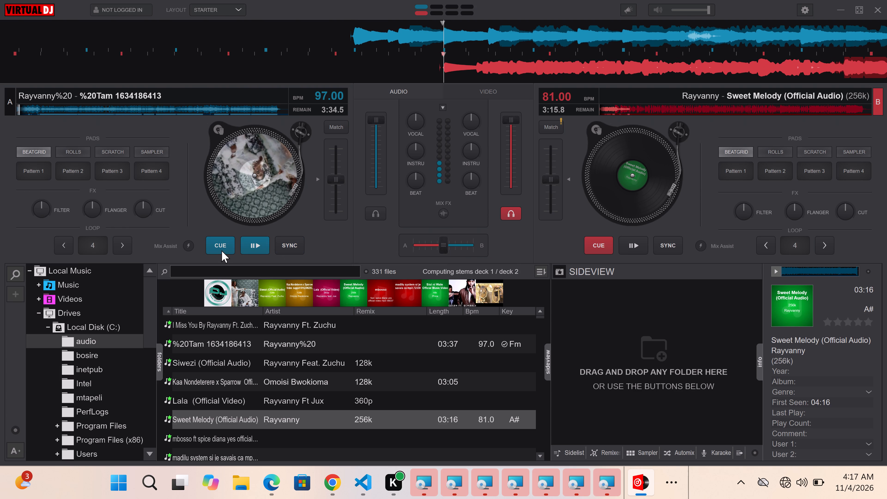
triple_click(222, 250)
triple_click(222, 250)
triple_click(222, 250)
left_click(222, 250)
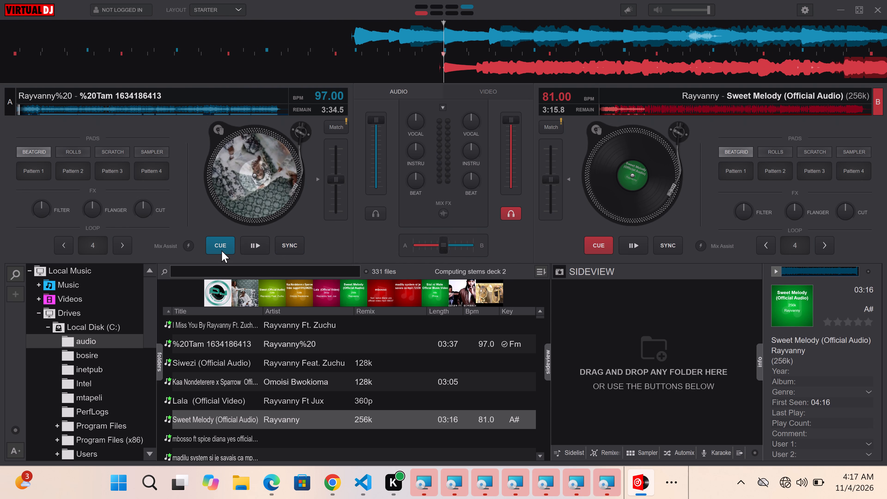
left_click(222, 250)
left_click_drag(222, 250, 251, 246)
left_click(251, 246)
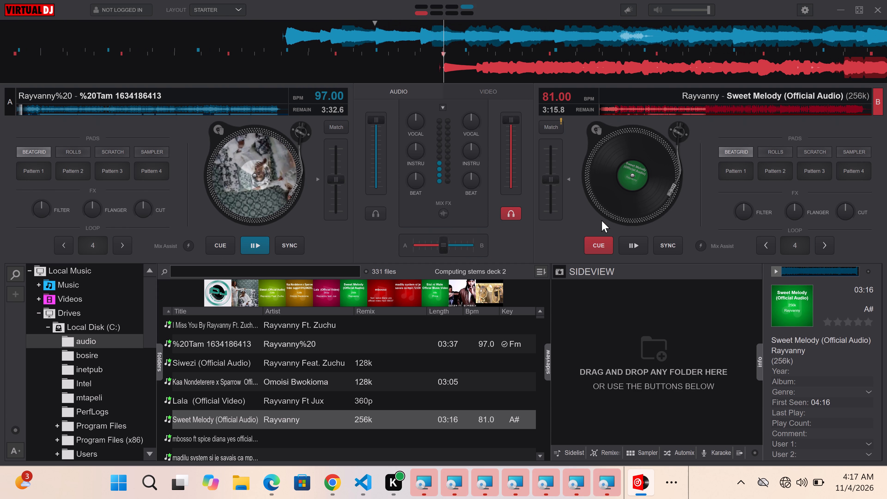
Preview the cue point of Sweet Melody on deck B several times in quick bursts.
left_click(599, 242)
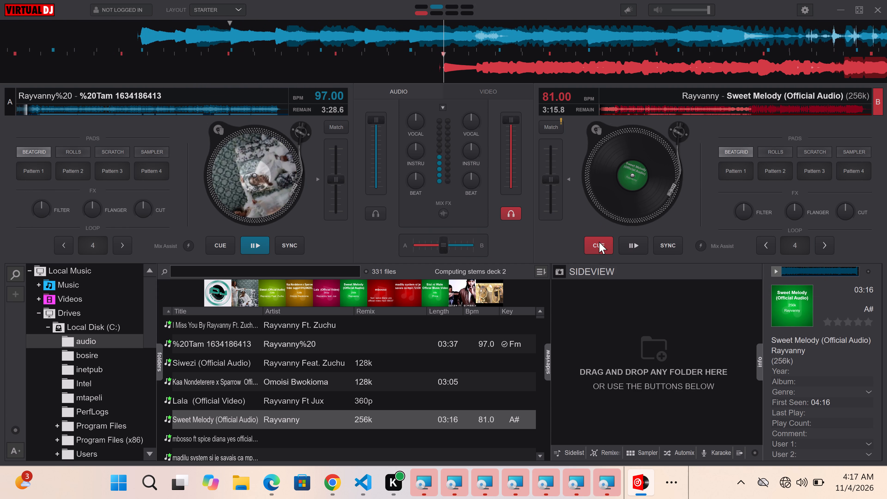
triple_click(599, 242)
triple_click(599, 242)
triple_click(599, 242)
left_click_drag(599, 242, 288, 185)
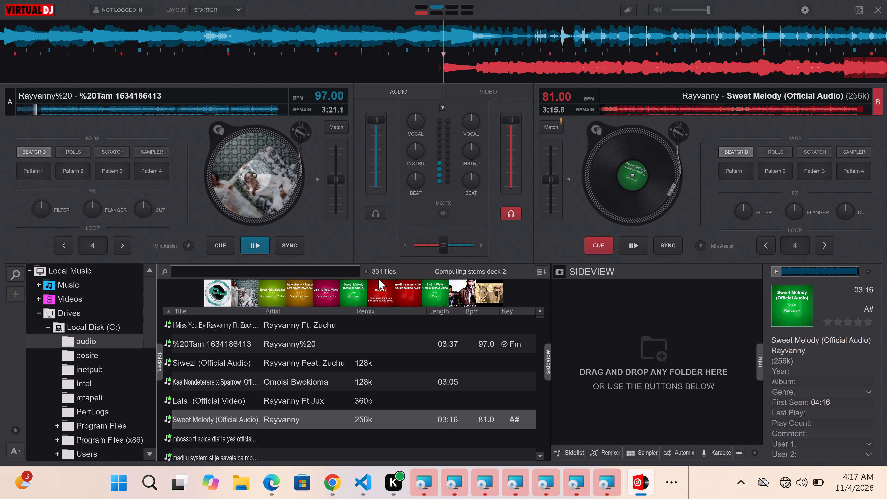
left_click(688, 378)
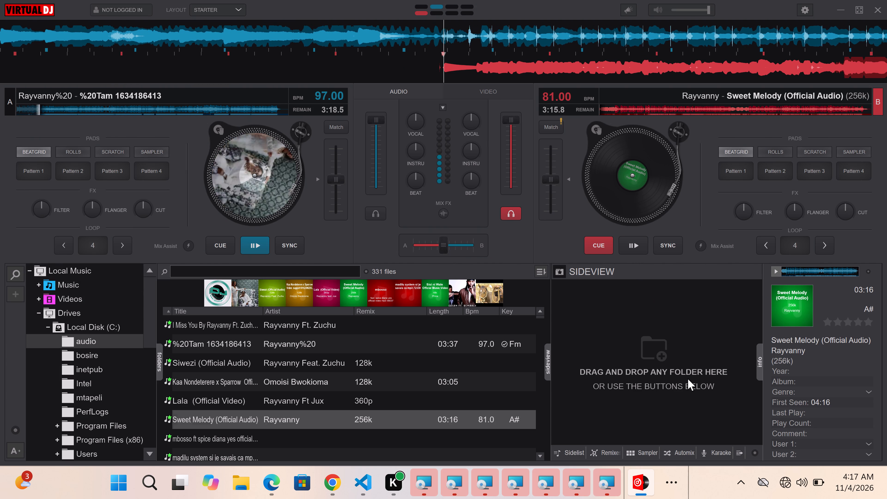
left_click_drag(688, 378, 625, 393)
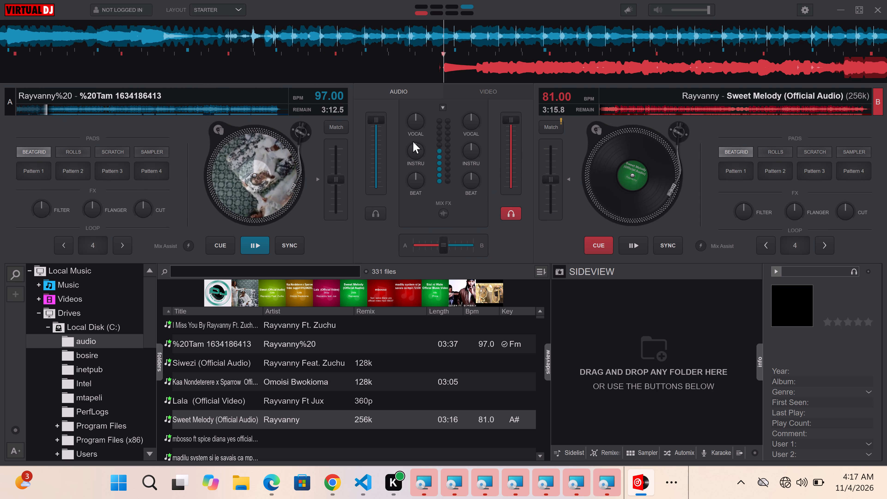
Adjust the pitch slider on deck A to bring its tempo to about 96.5 BPM.
left_click(332, 169)
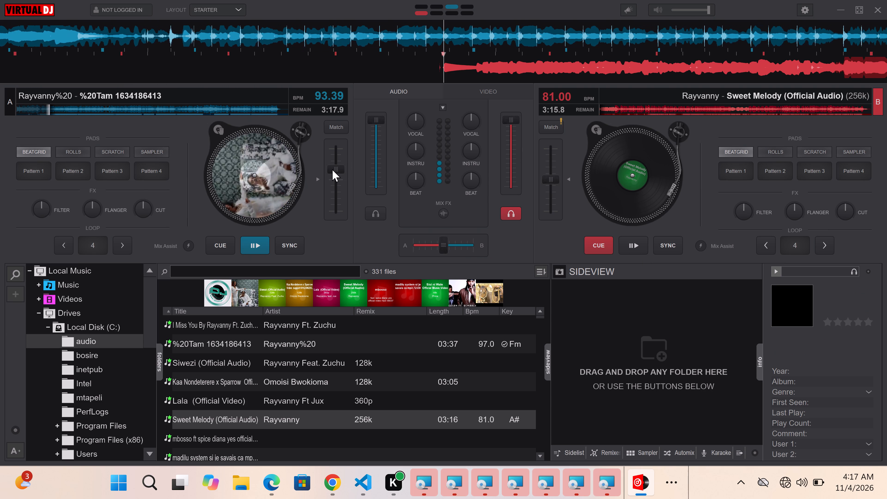
left_click(335, 171)
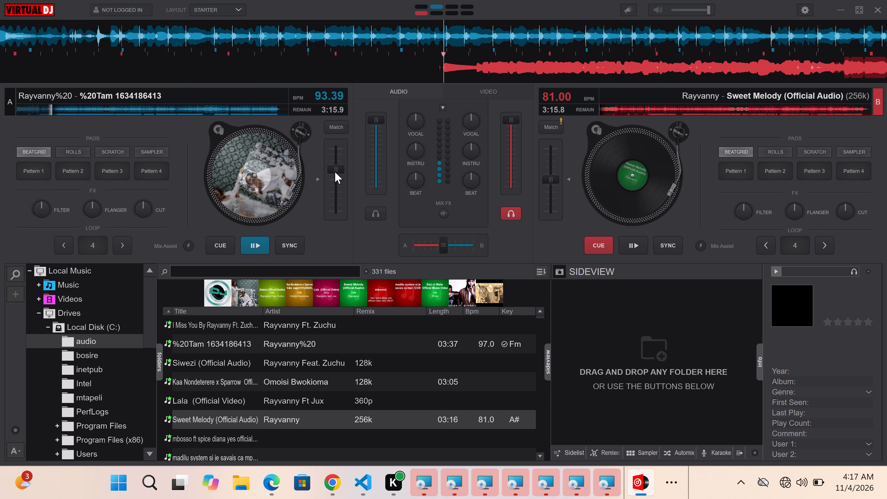
left_click(334, 178)
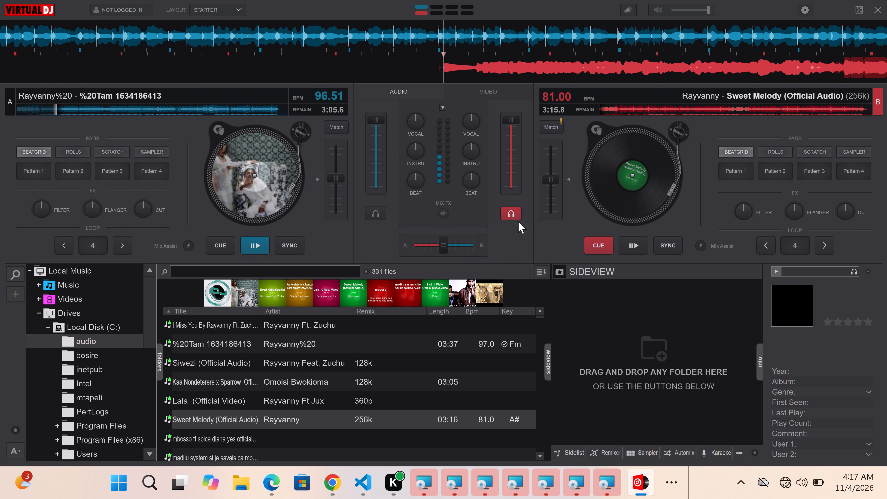
Sweep the crossfader back and forth between decks A and B, leaving it close to the A end.
left_click(449, 243)
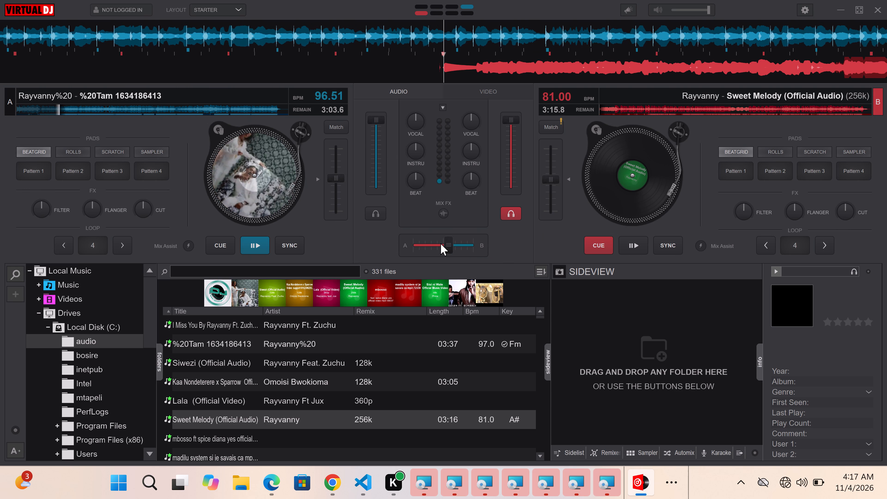
left_click_drag(439, 243, 413, 255)
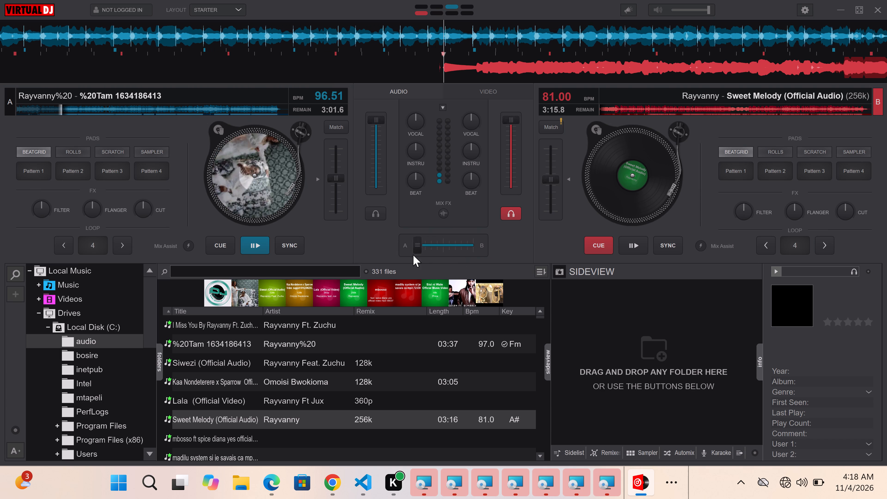
left_click_drag(413, 255, 466, 239)
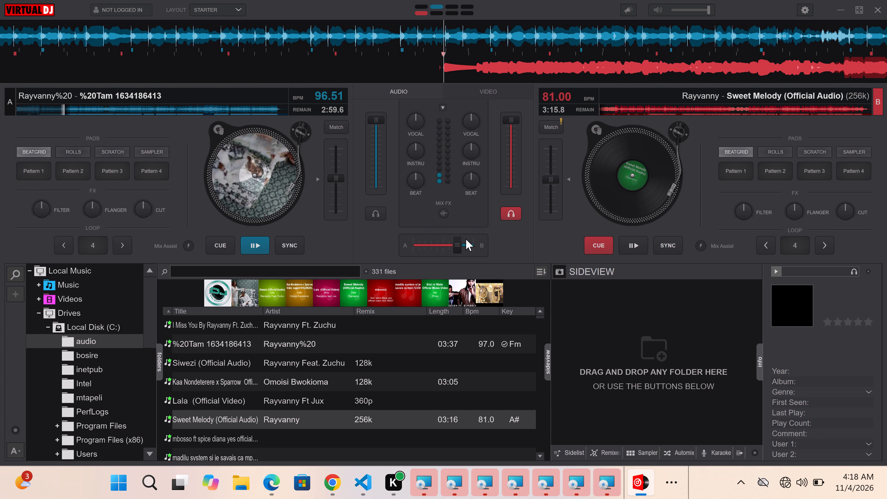
left_click_drag(466, 239, 435, 243)
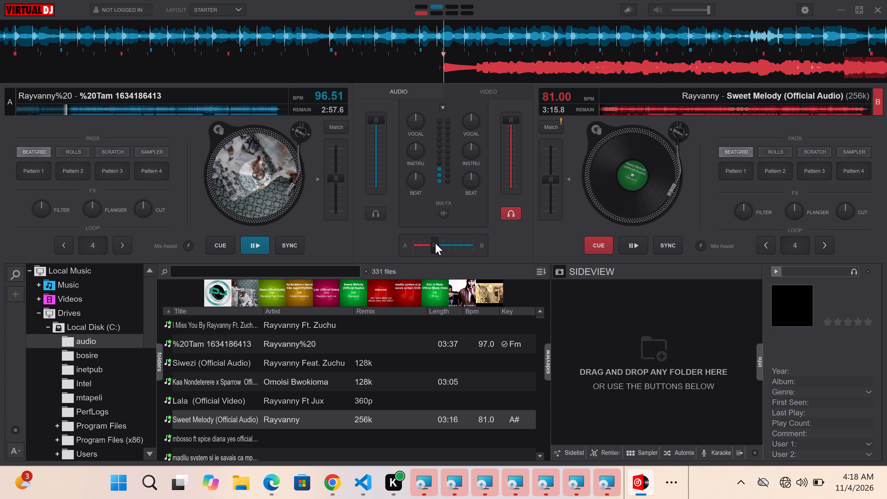
left_click_drag(435, 243, 400, 248)
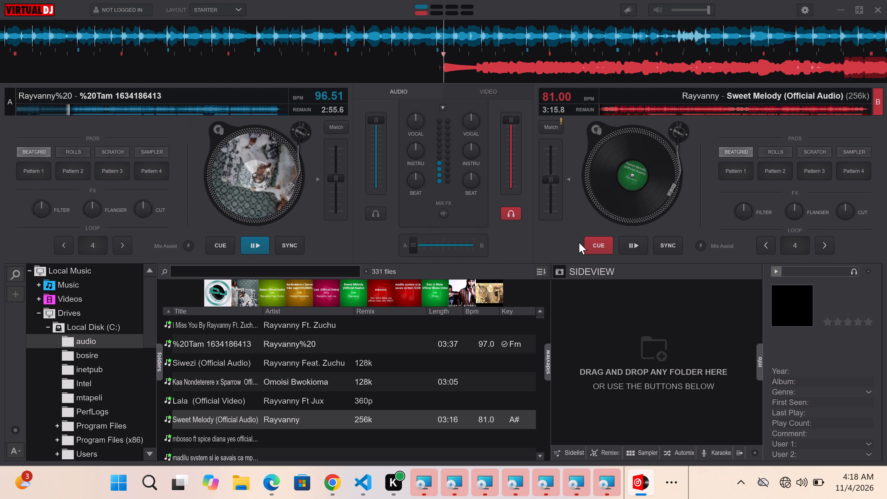
left_click_drag(423, 245, 590, 243)
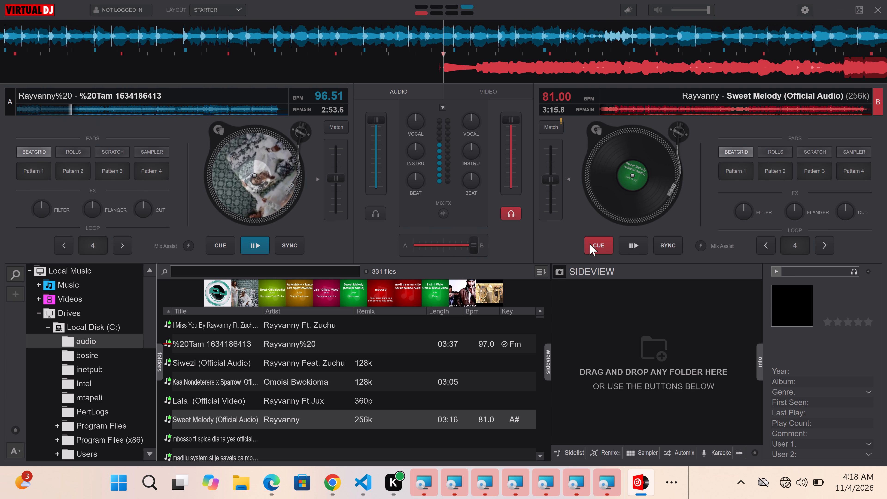
left_click_drag(590, 243, 422, 242)
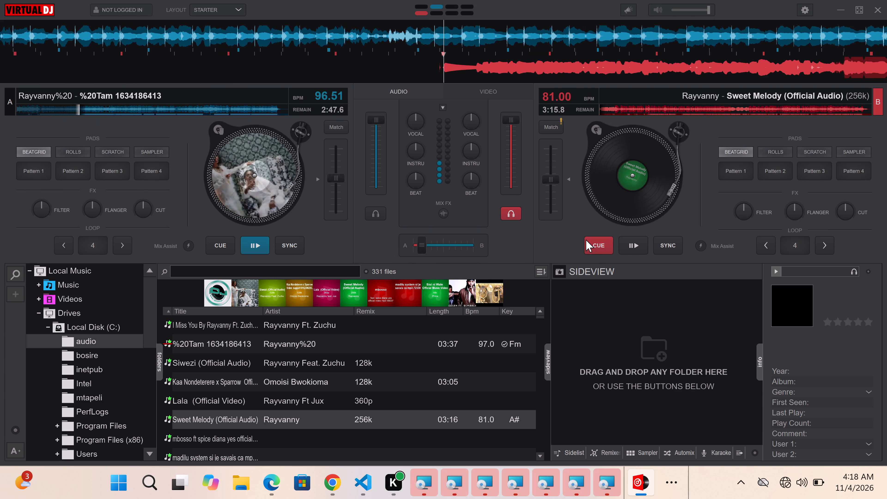
Preview the cue point of Sweet Melody on deck B.
left_click(600, 242)
left_click_drag(600, 242, 638, 243)
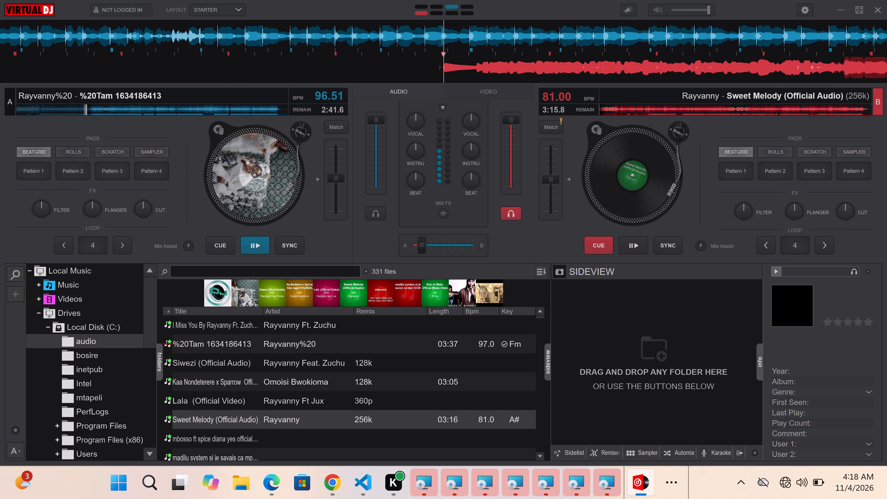
left_click_drag(559, 206, 523, 175)
left_click_drag(589, 183, 617, 183)
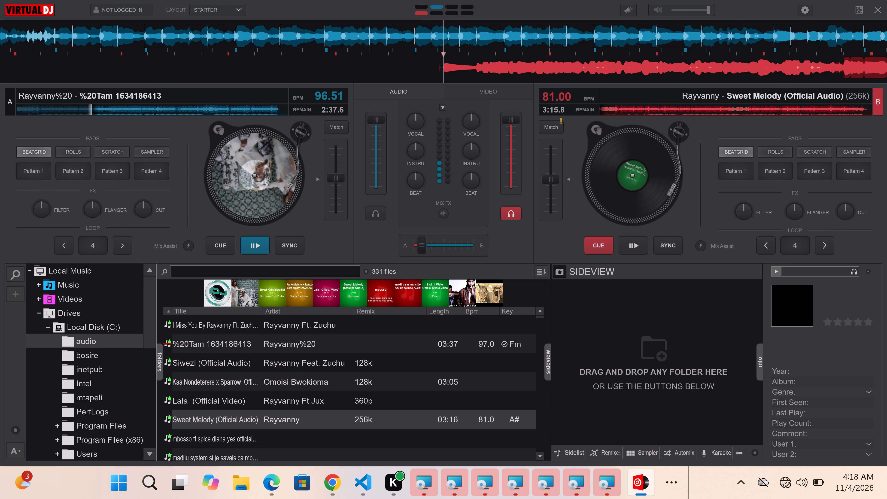
Scratch the playing track back and forth on deck A's turntable.
left_click(259, 212)
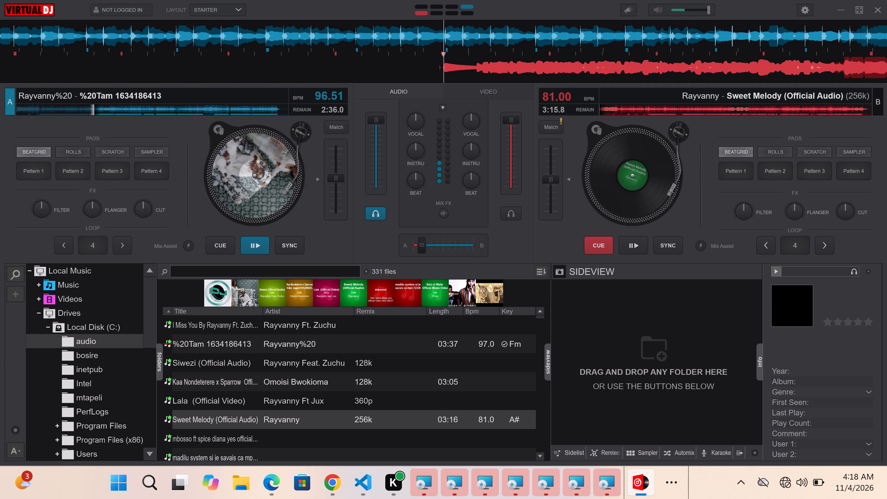
left_click_drag(219, 197, 261, 198)
double_click(261, 198)
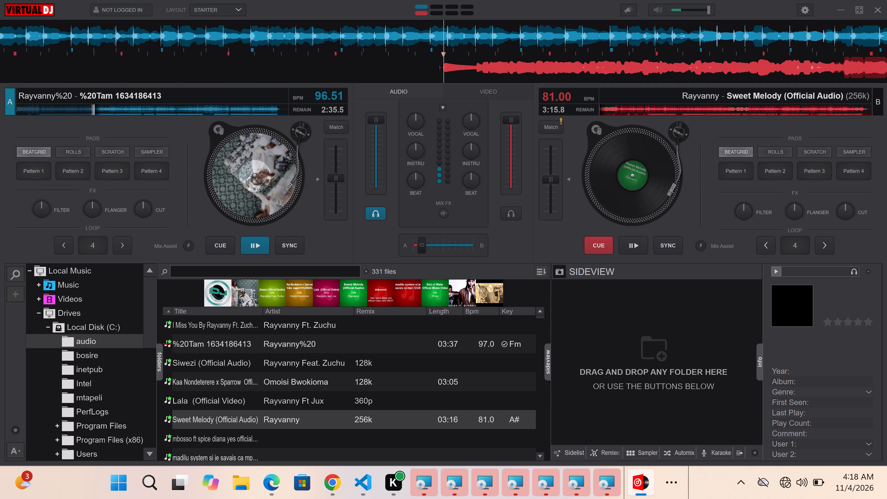
left_click_drag(245, 205, 215, 201)
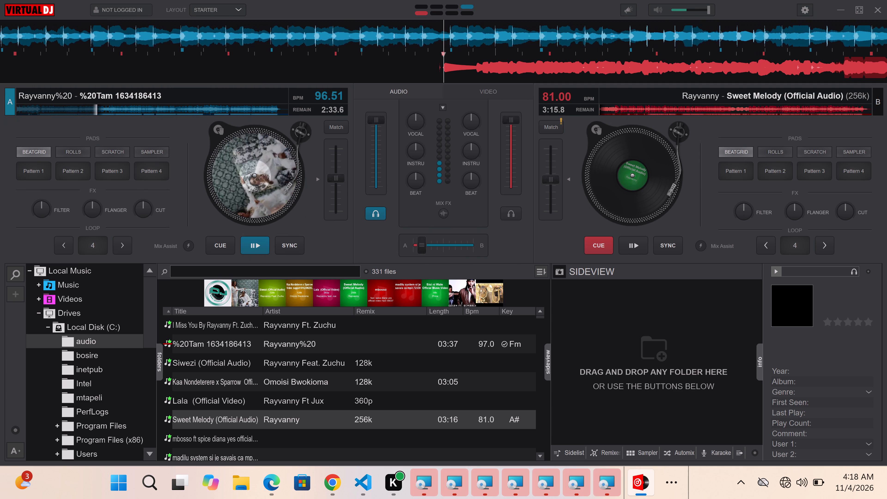
left_click_drag(215, 201, 473, 195)
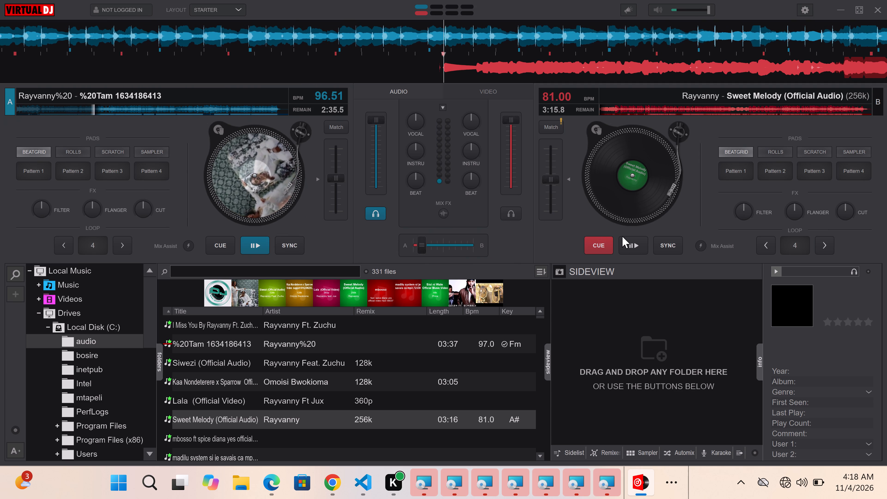
left_click(622, 236)
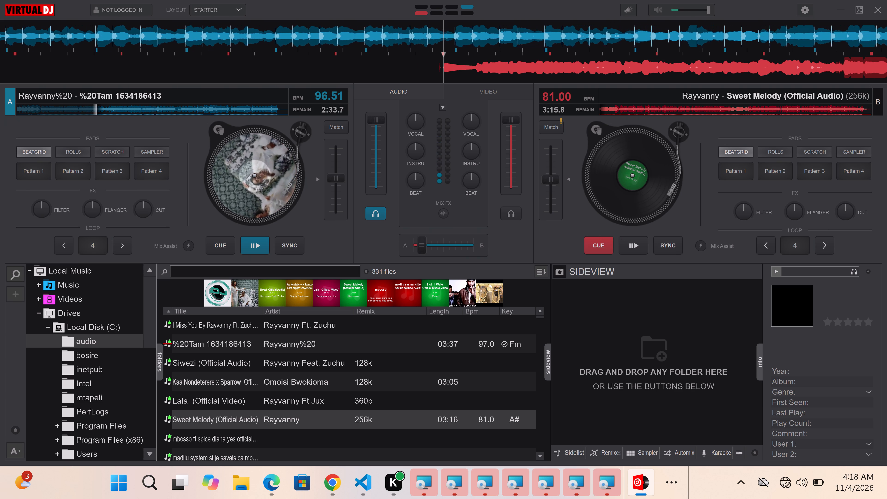
Move Sweet Melody on deck B to about 3:11.4 remaining and set the cue point there.
left_click(604, 106)
left_click_drag(604, 106, 607, 112)
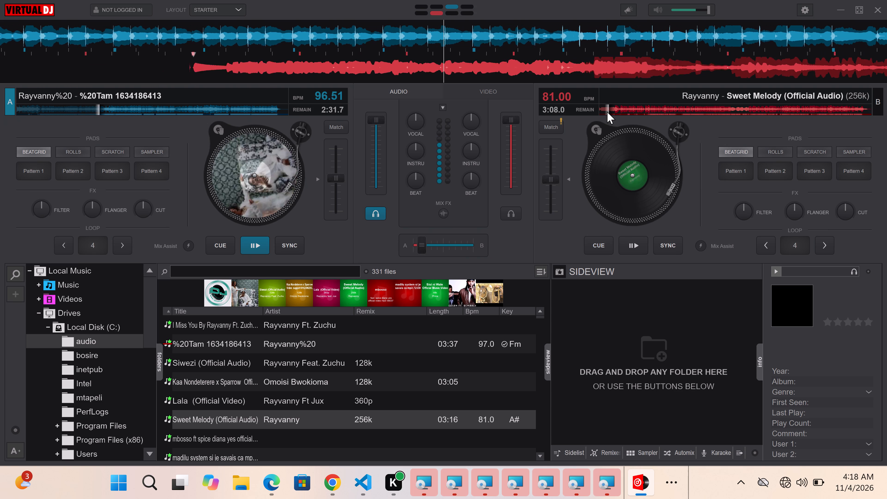
left_click_drag(607, 112, 605, 109)
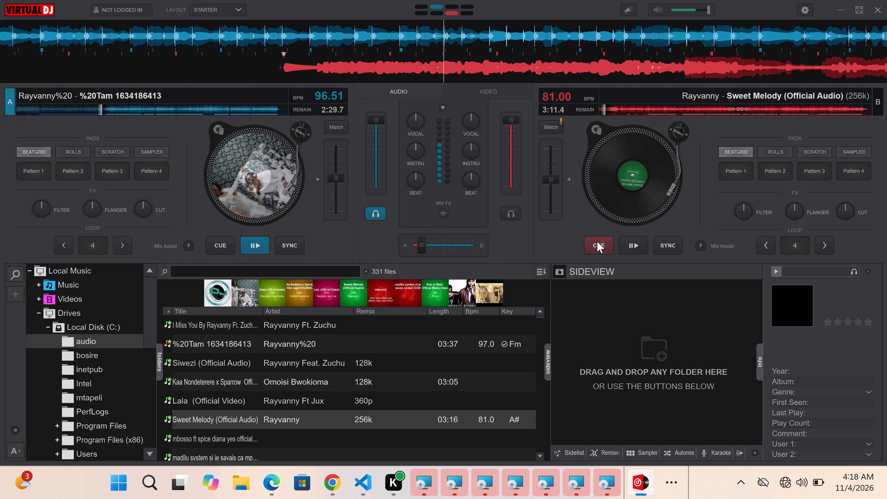
left_click_drag(597, 241, 435, 242)
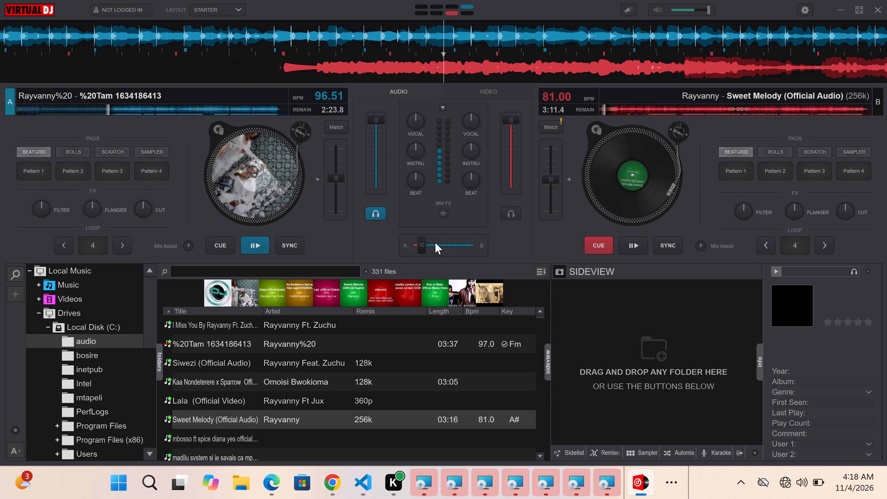
Move the crossfader to about the centre so both decks are mixed.
left_click_drag(435, 242, 453, 248)
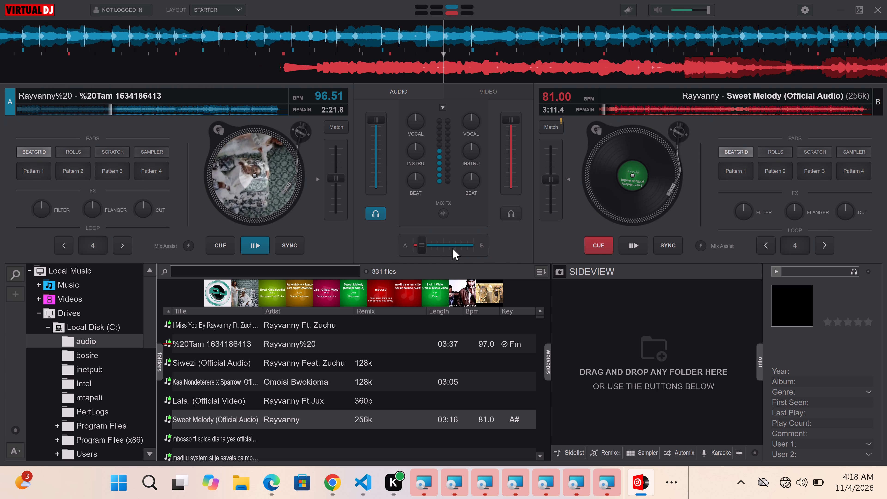
left_click_drag(451, 248, 452, 254)
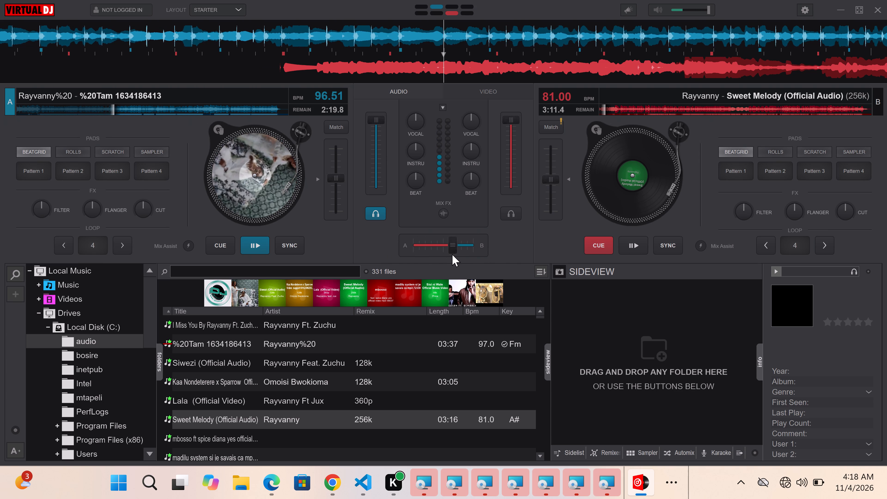
left_click_drag(452, 254, 448, 254)
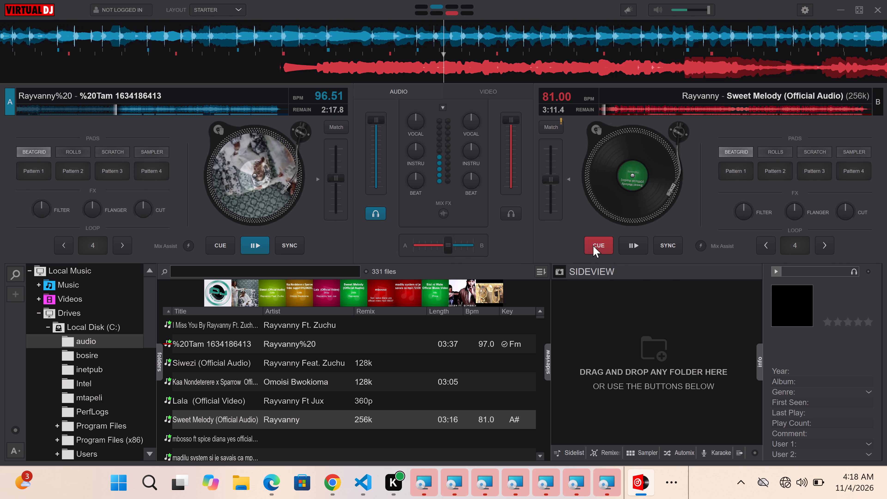
Trigger deck B's cue point repeatedly in quick bursts and start Sweet Melody playing on that deck.
left_click(593, 245)
triple_click(593, 245)
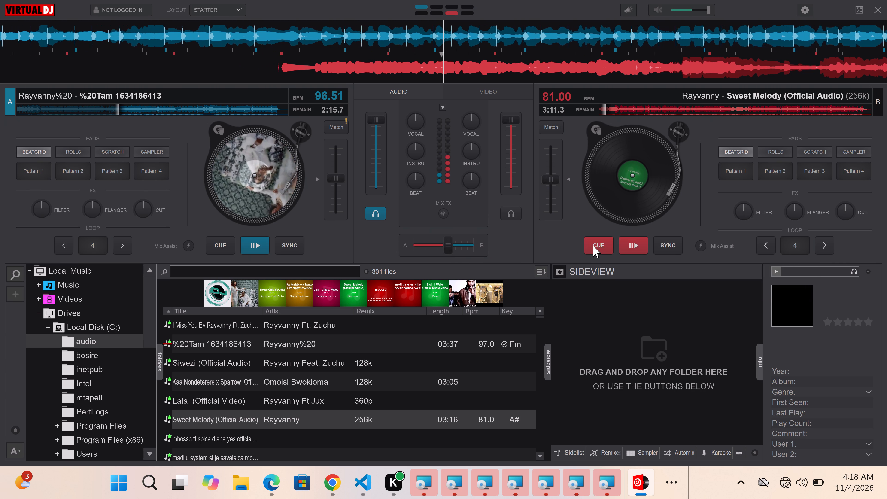
triple_click(593, 245)
triple_click(593, 245)
triple_click(593, 245)
left_click_drag(593, 245, 608, 251)
left_click_drag(608, 251, 635, 244)
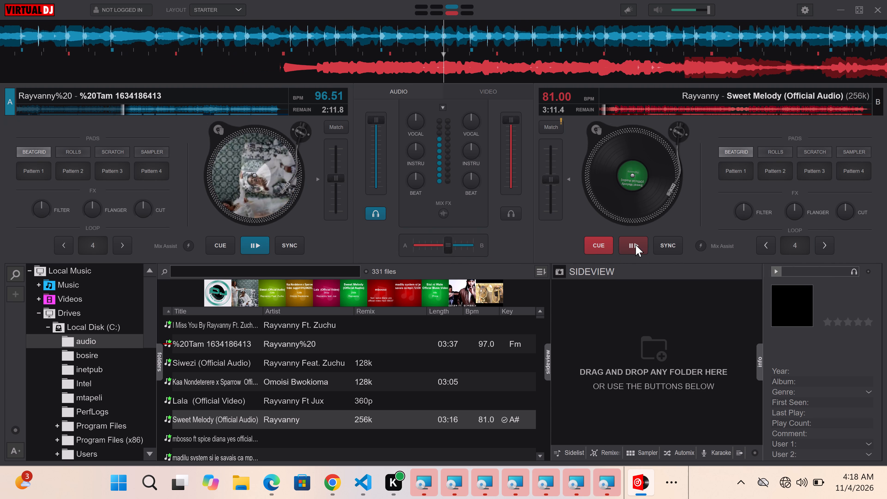
left_click(635, 244)
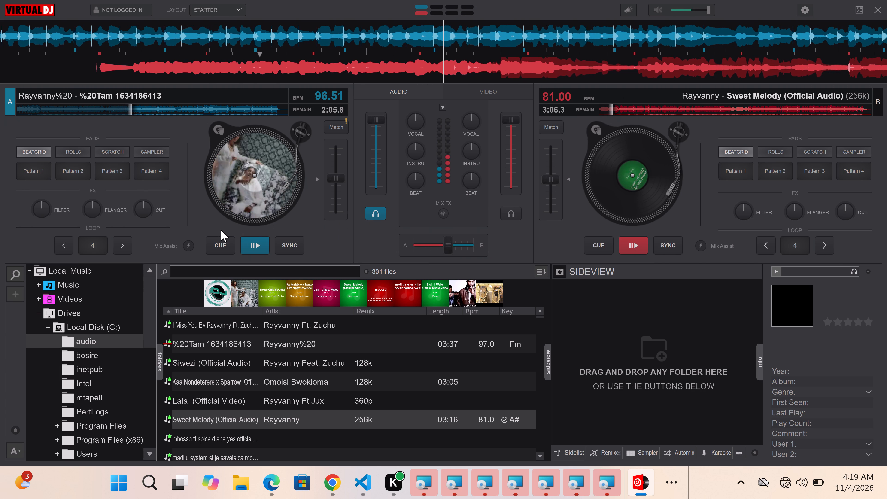
Scratch the playing track on deck A's turntable and pause that deck.
left_click_drag(221, 230, 222, 137)
left_click_drag(222, 137, 221, 149)
left_click_drag(221, 149, 205, 178)
left_click_drag(215, 169, 214, 155)
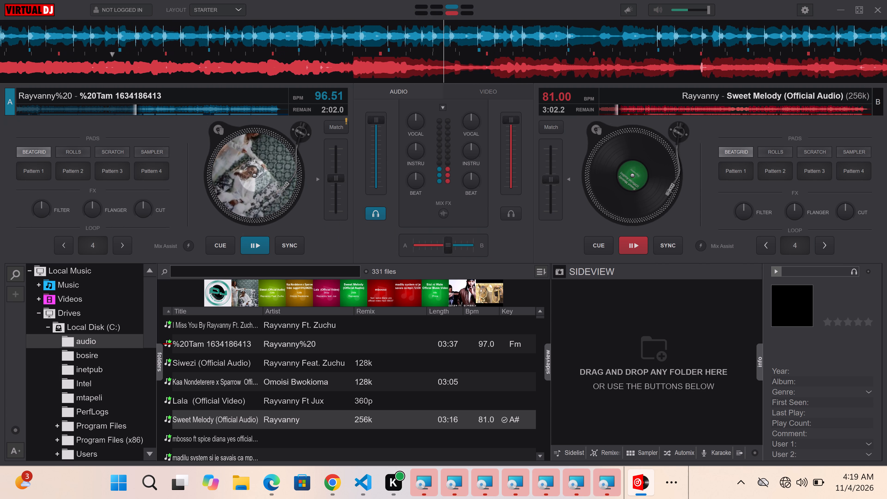
left_click_drag(214, 155, 338, 183)
left_click(247, 239)
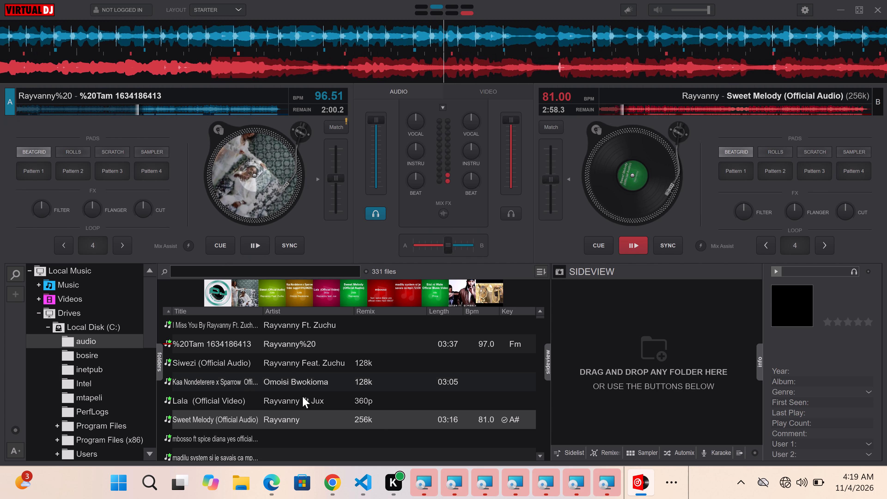
Load Mbosso pawa from the audio folder onto deck A.
triple_click(541, 456)
double_click(541, 456)
double_click(541, 456)
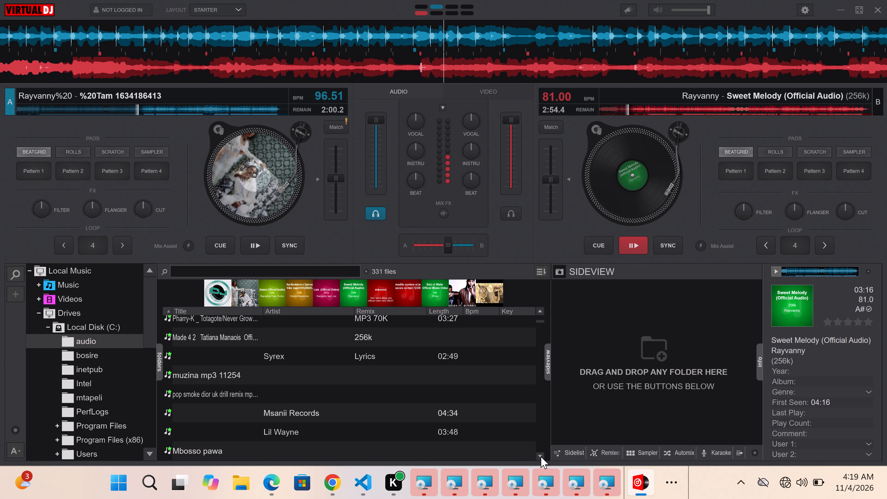
double_click(541, 456)
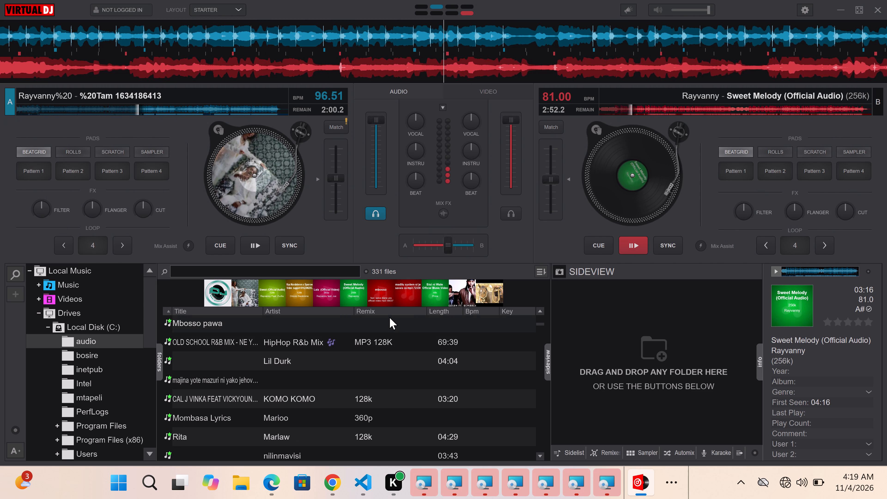
left_click_drag(389, 317, 246, 197)
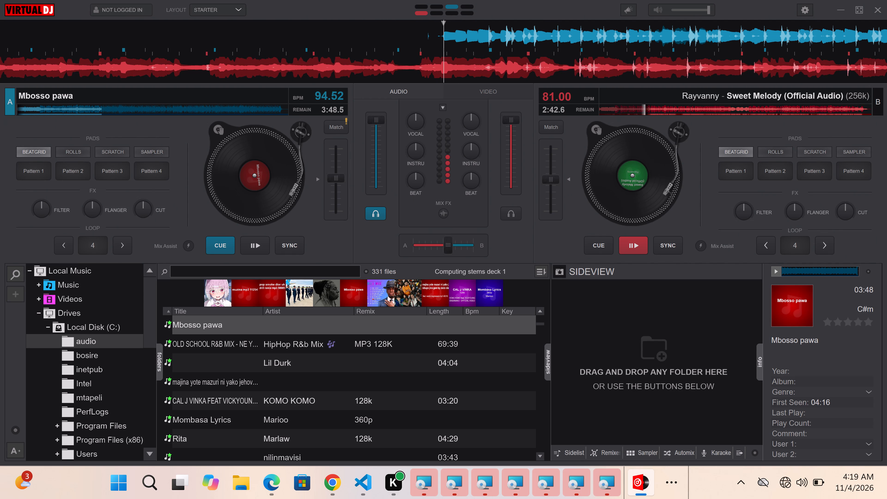
Trigger the beatgrid Pattern 1 pad repeatedly on deck B while Sweet Melody plays.
left_click(736, 169)
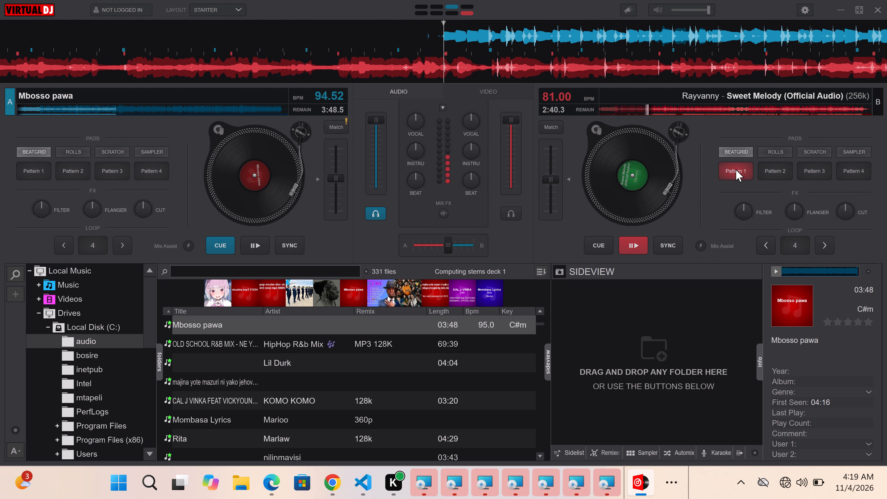
left_click(736, 169)
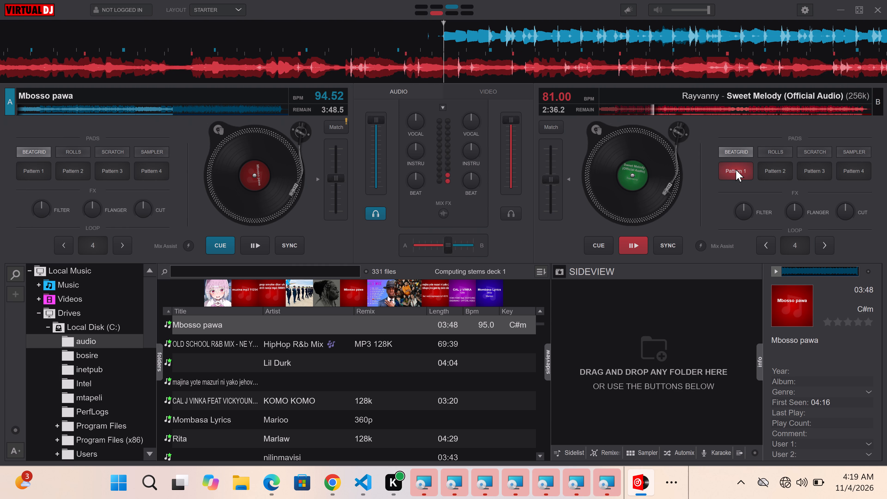
left_click(736, 169)
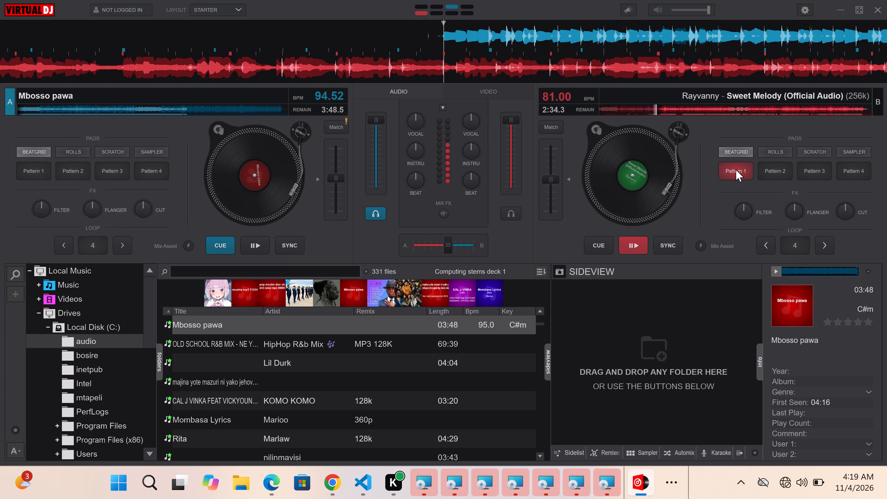
left_click(736, 169)
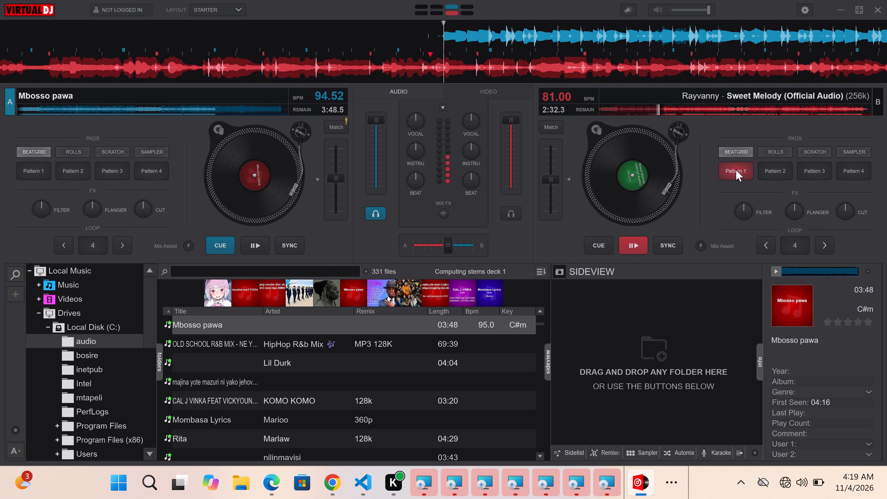
left_click(699, 170)
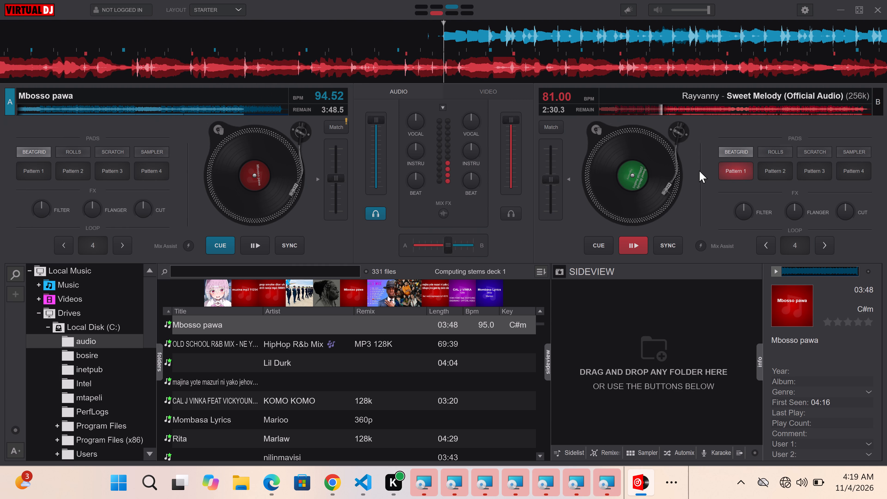
left_click(735, 165)
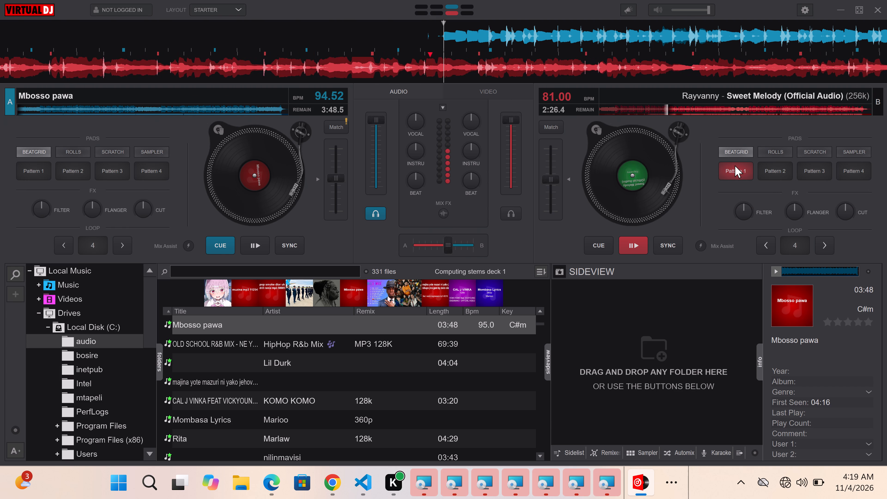
left_click(735, 165)
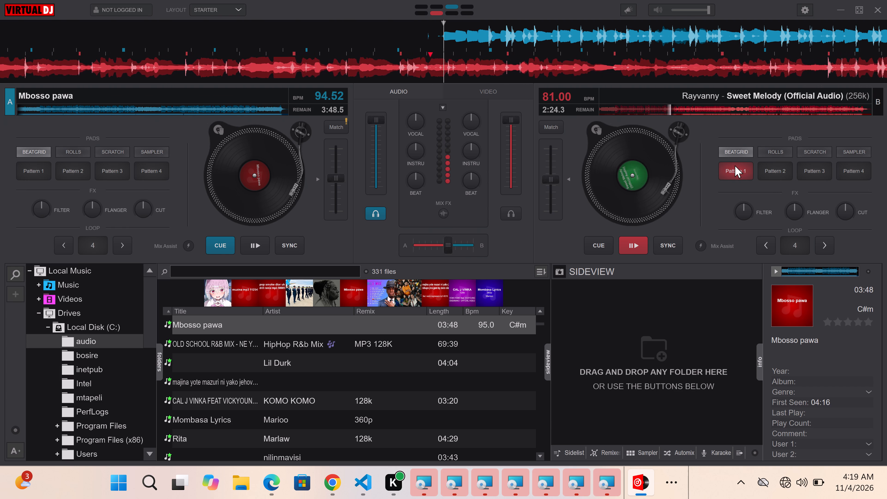
Release the beatgrid Pattern 1 pad on deck B and trigger its Pattern 2 pad repeatedly while Sweet Melody plays.
left_click(735, 165)
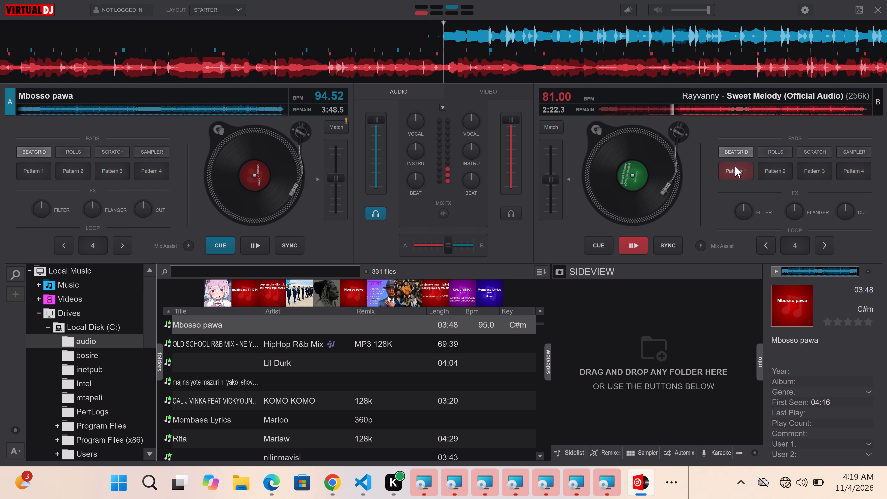
triple_click(778, 170)
triple_click(778, 170)
triple_click(778, 170)
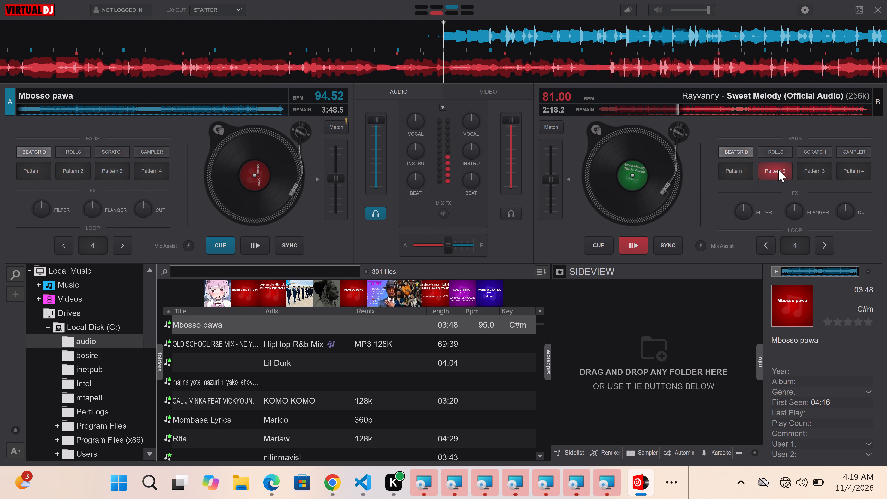
left_click(778, 170)
triple_click(778, 170)
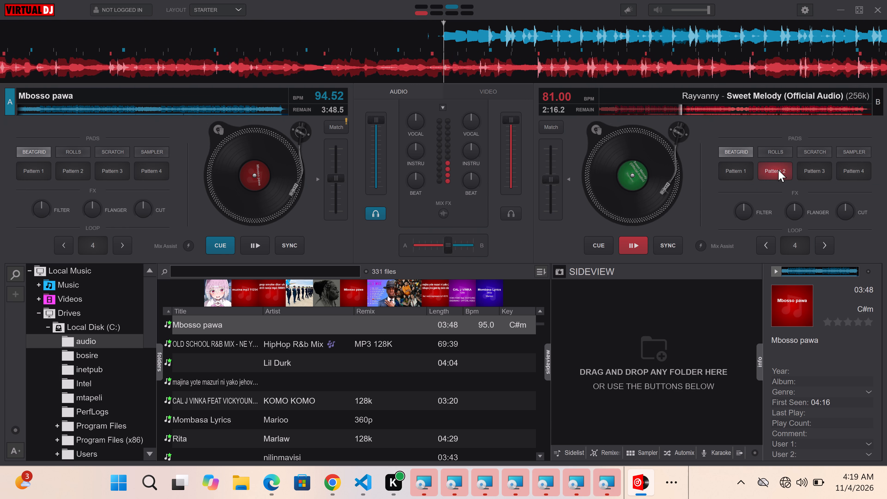
double_click(778, 170)
left_click(778, 170)
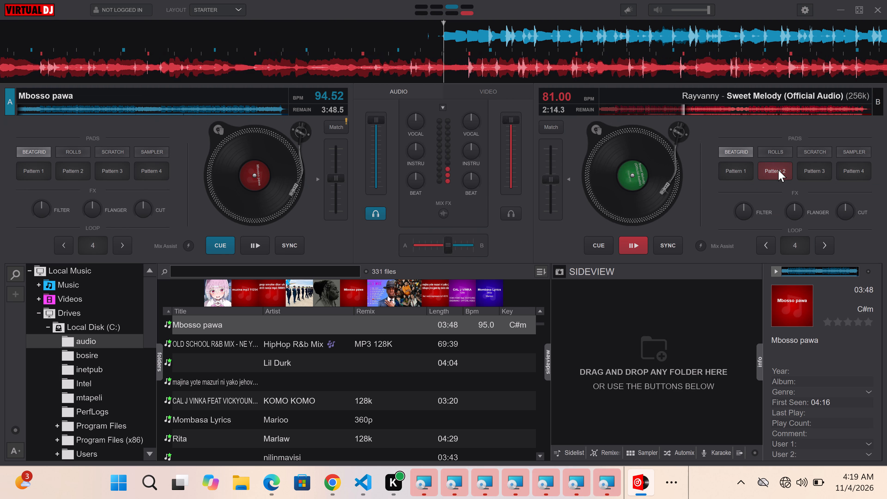
left_click(778, 170)
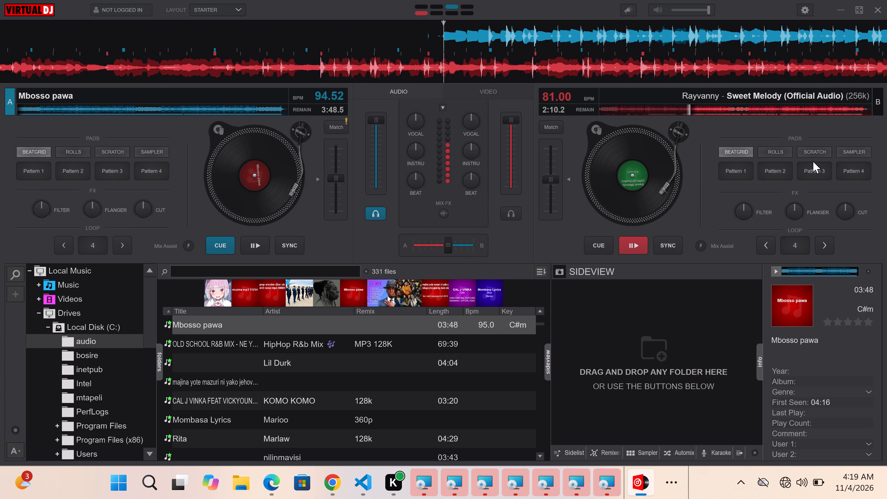
Trigger the beatgrid Pattern 1 pad on deck B in rapid repeated bursts while Sweet Melody plays.
left_click(737, 169)
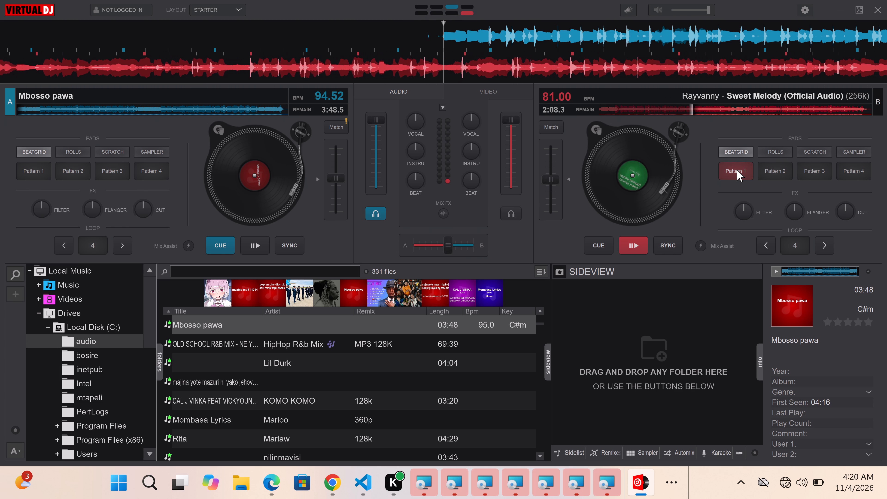
double_click(737, 169)
triple_click(737, 169)
triple_click(737, 169)
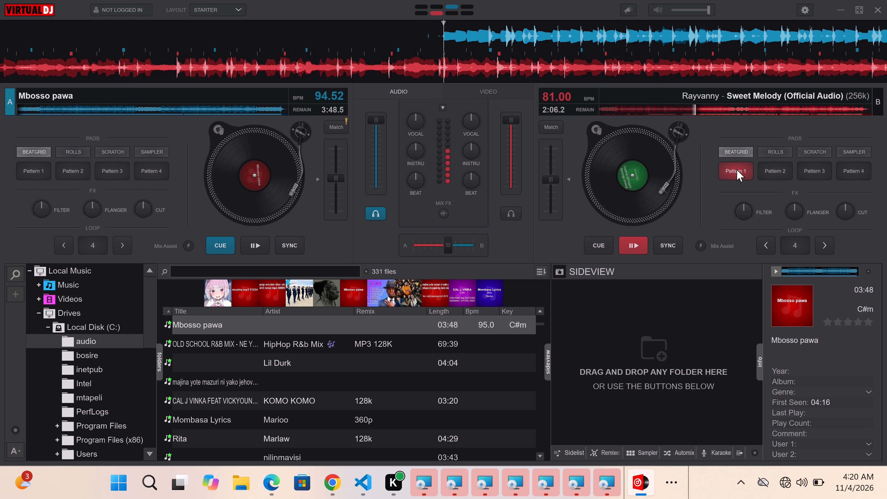
triple_click(737, 169)
double_click(737, 169)
key("space")
key("space")
key("space")
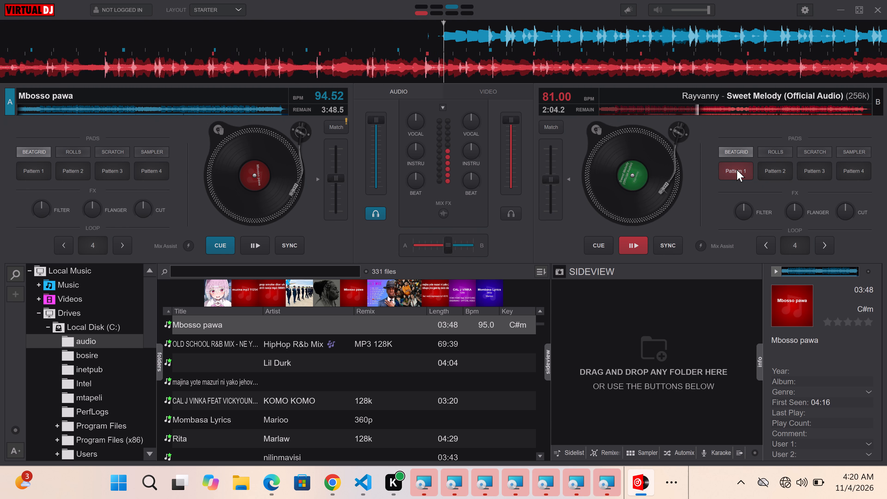
triple_click(742, 167)
triple_click(742, 167)
triple_click(742, 167)
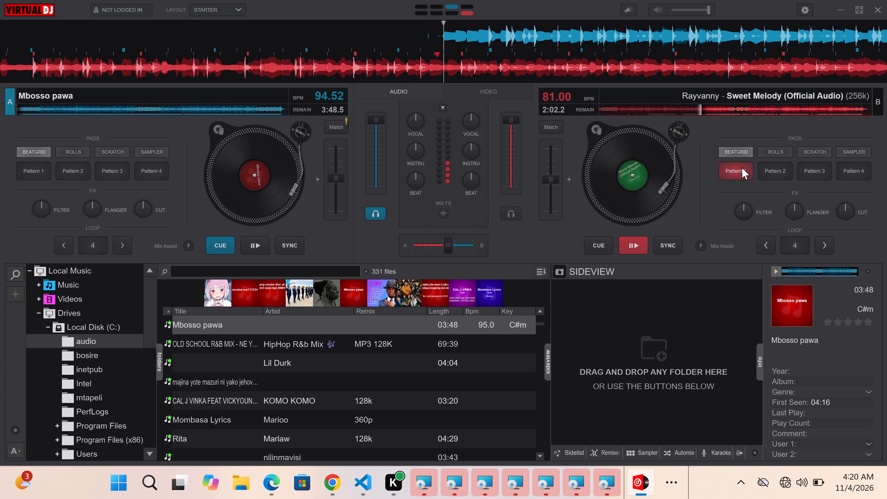
triple_click(742, 167)
triple_click(742, 167)
left_click(742, 167)
left_click_drag(742, 167, 242, 173)
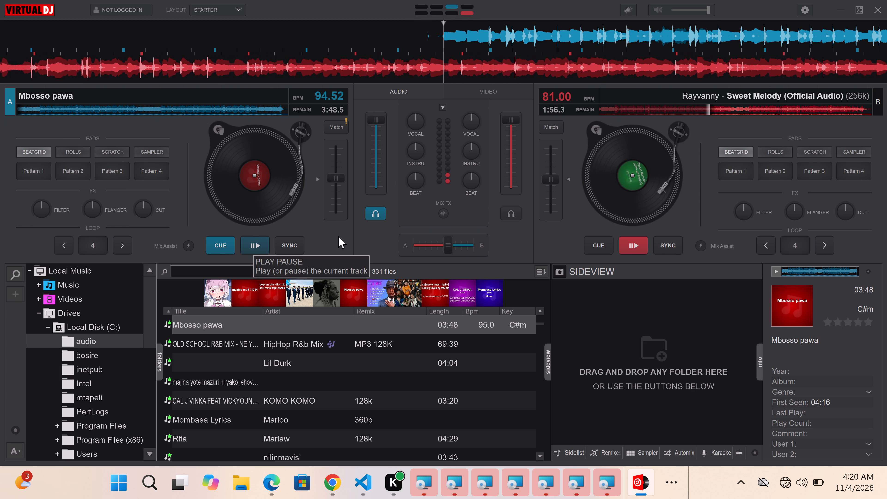
Nudge the crossfader towards deck A and slide it fully over to deck B.
left_click_drag(441, 244, 436, 244)
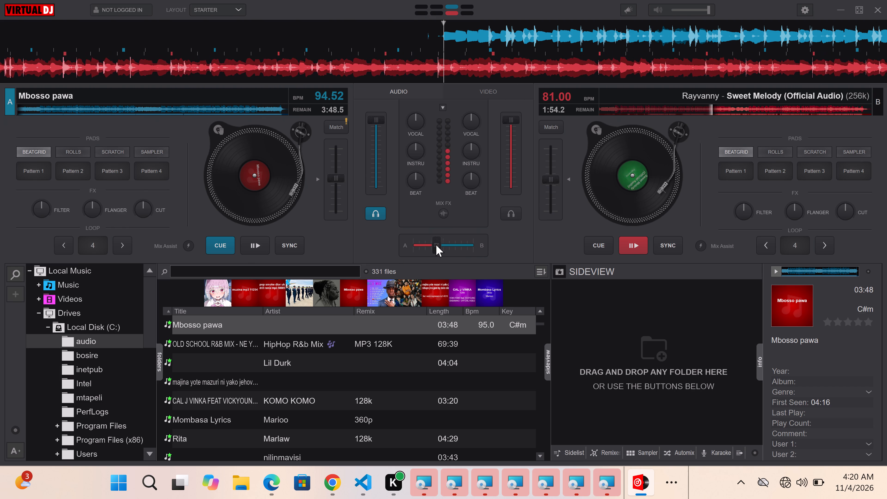
left_click_drag(436, 244, 476, 247)
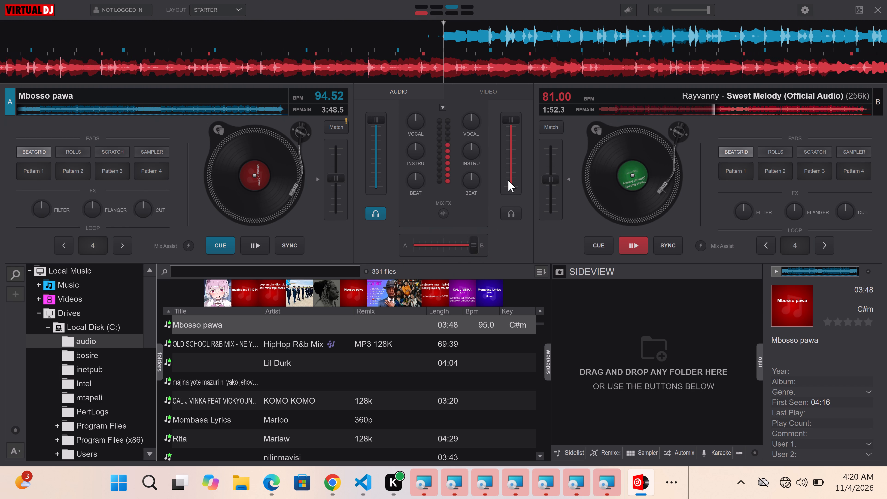
Set deck B's tempo to 78.26 BPM with its pitch slider.
left_click(551, 170)
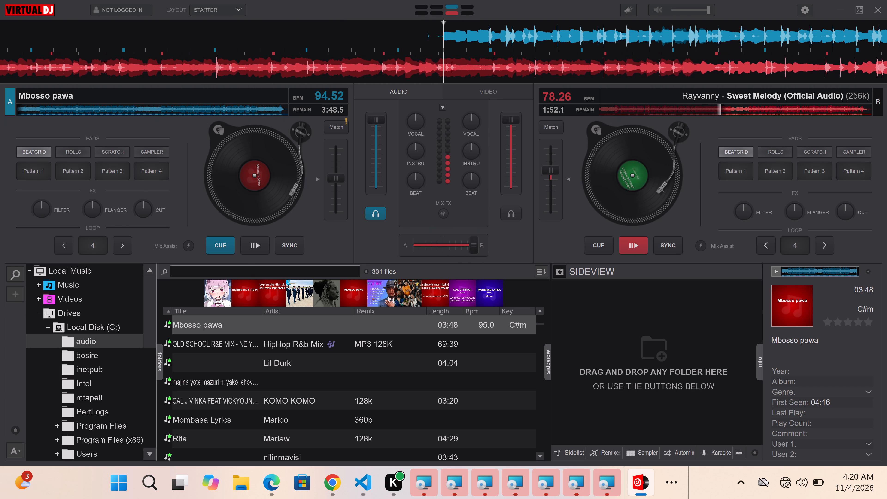
Scratch Sweet Melody on deck B's turntable.
left_click_drag(591, 175, 595, 152)
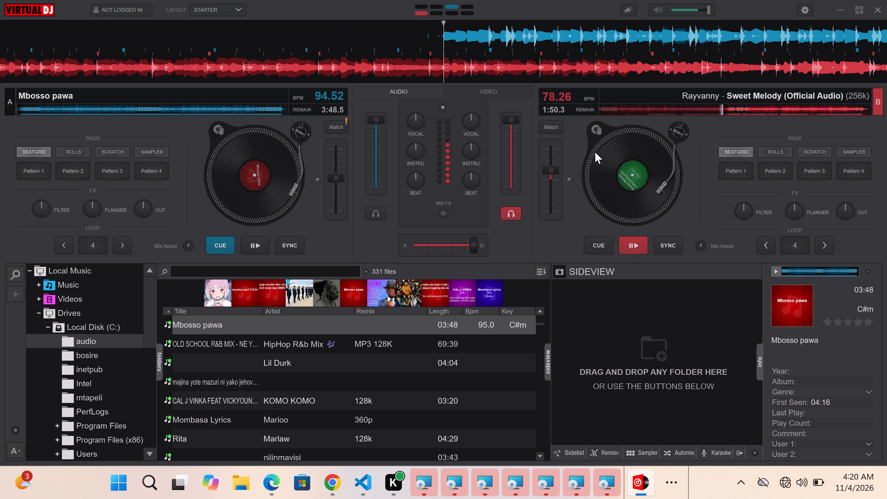
left_click_drag(595, 152, 605, 149)
left_click_drag(605, 149, 616, 135)
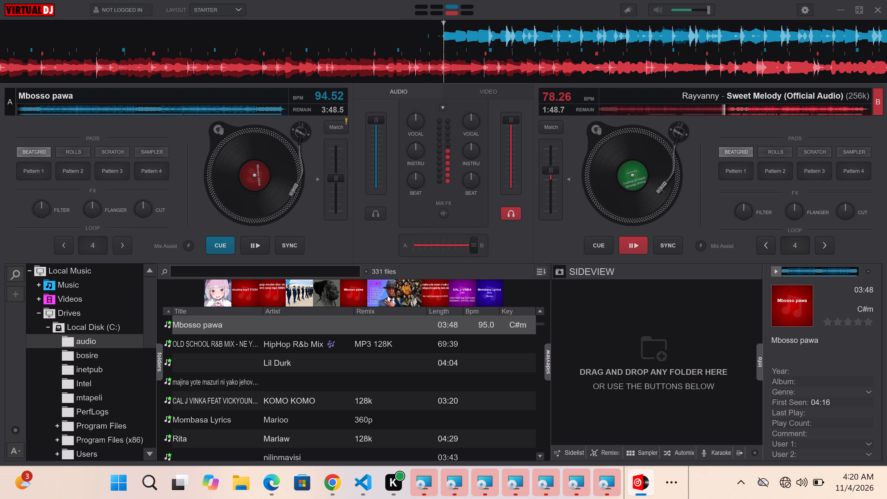
left_click_drag(616, 135, 657, 101)
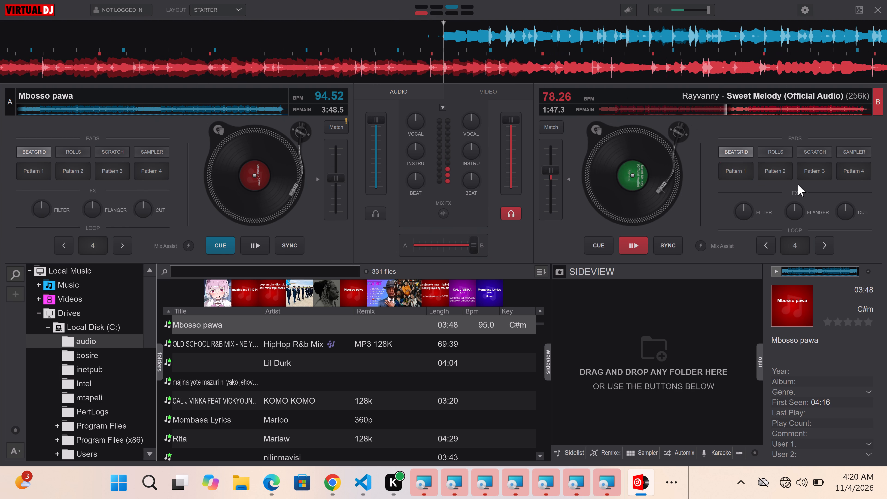
Sweep deck B's filter effect to both extremes and return it to its neutral centre.
left_click(743, 212)
double_click(743, 212)
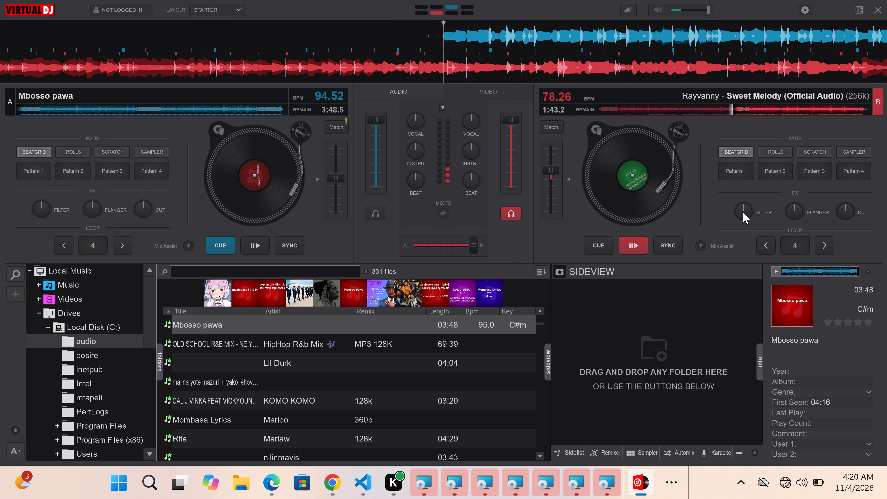
left_click_drag(741, 209, 751, 185)
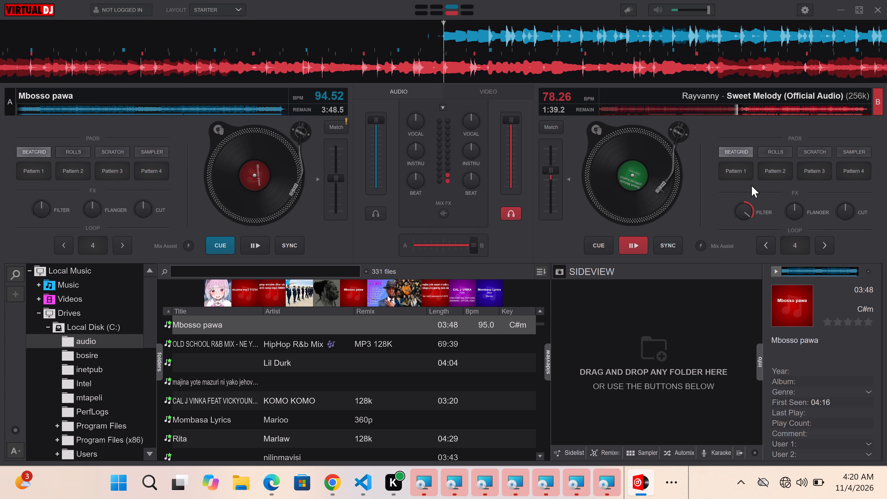
left_click_drag(751, 185, 730, 216)
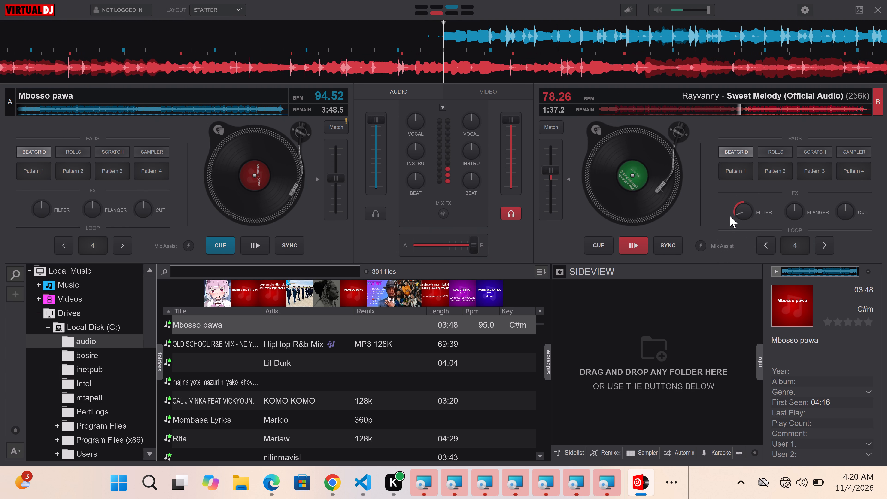
left_click_drag(730, 216, 733, 213)
left_click(748, 204)
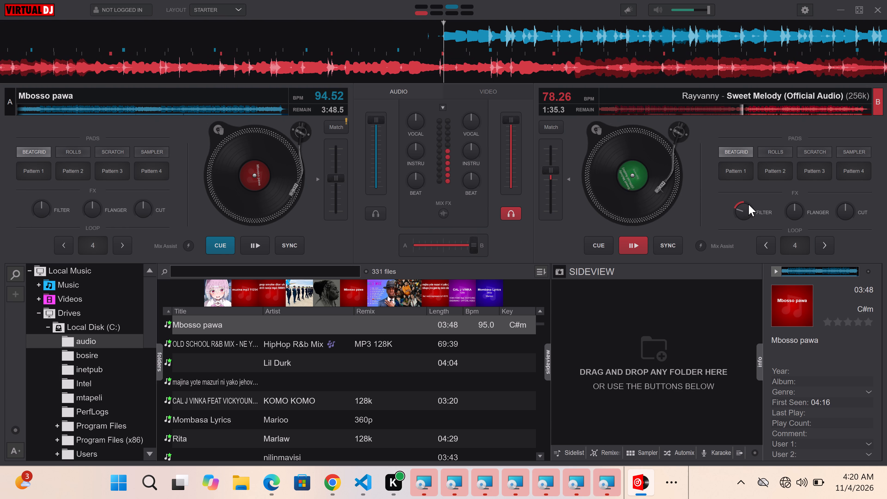
left_click_drag(747, 204, 756, 201)
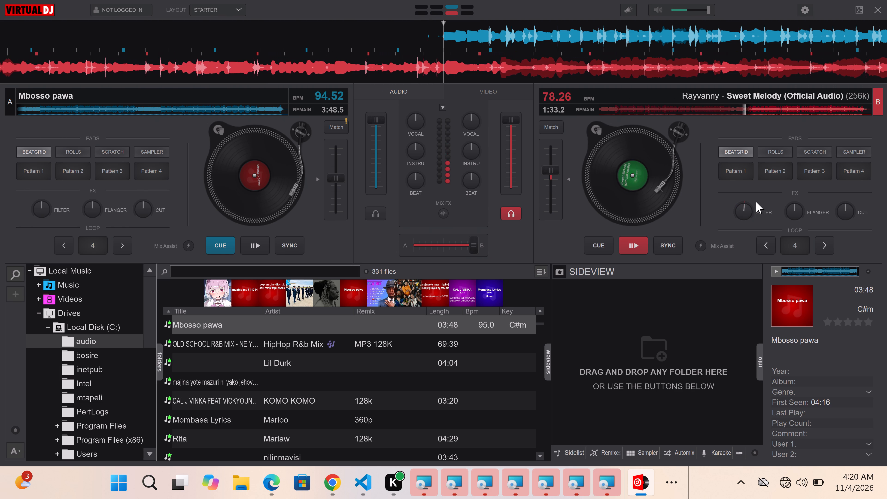
left_click(745, 201)
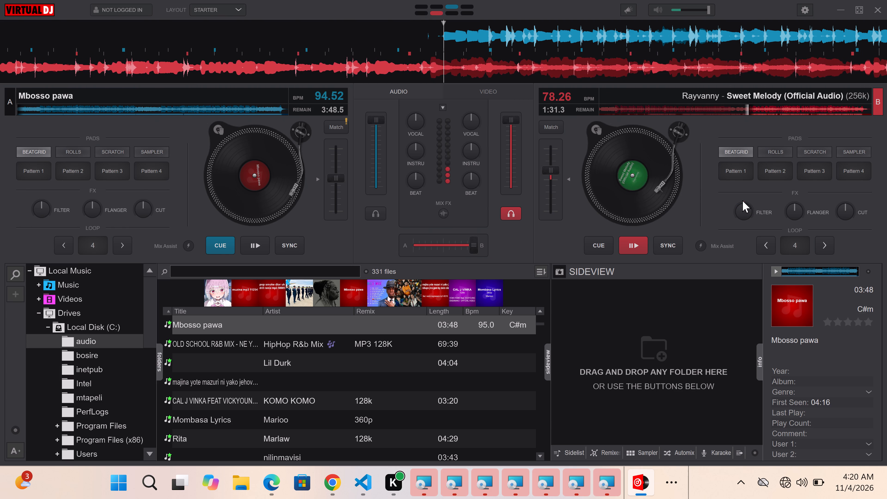
left_click(742, 200)
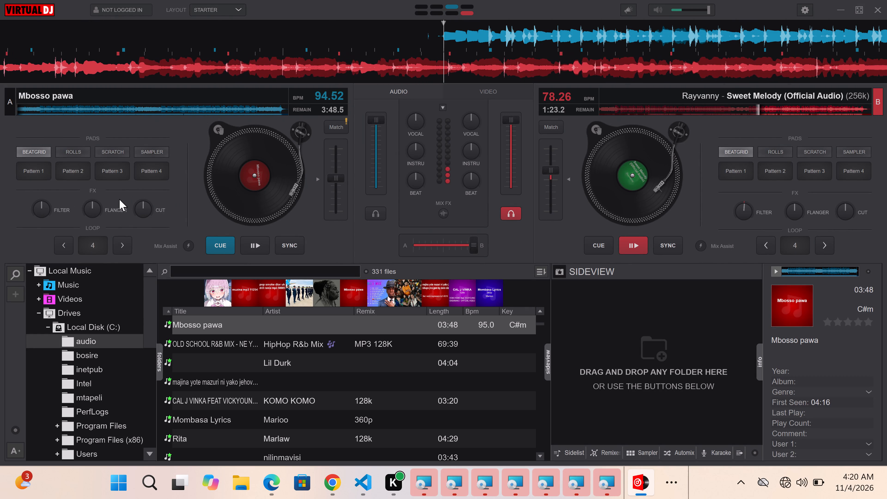
Turn on the beatgrid Pattern 1 pad on deck A and start Mbosso pawa playing on that deck.
left_click(39, 169)
left_click(39, 169)
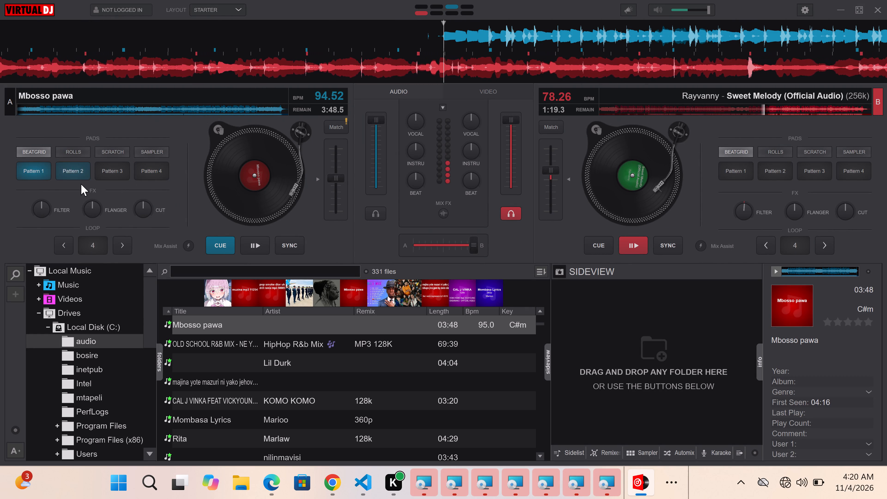
left_click(266, 244)
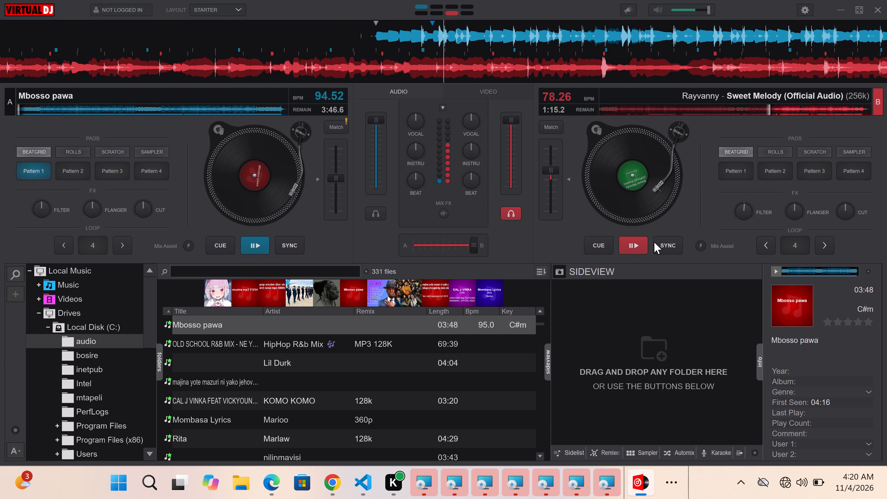
Trigger the beatgrid Pattern 1 pad on deck B several times while both decks play.
left_click(743, 170)
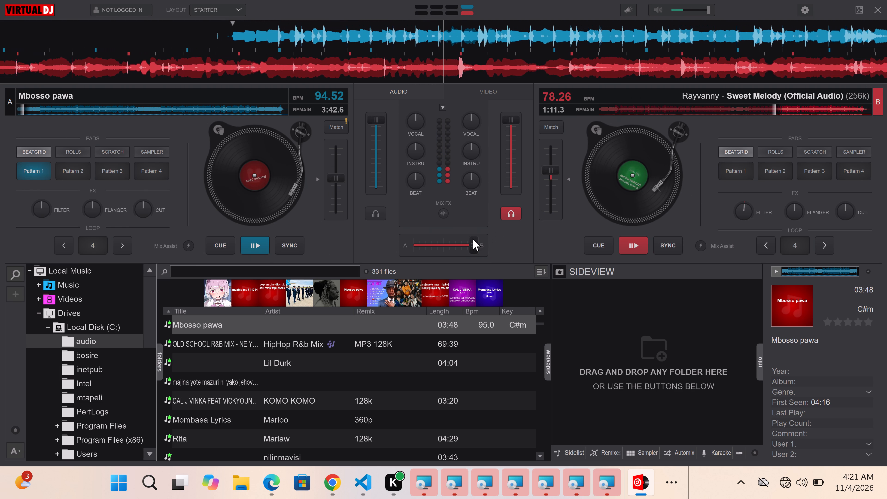
left_click(739, 170)
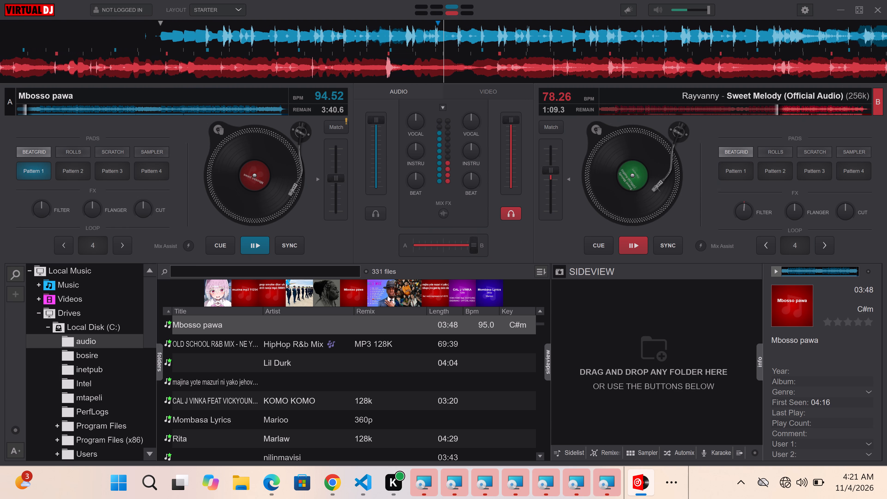
left_click_drag(737, 170, 717, 171)
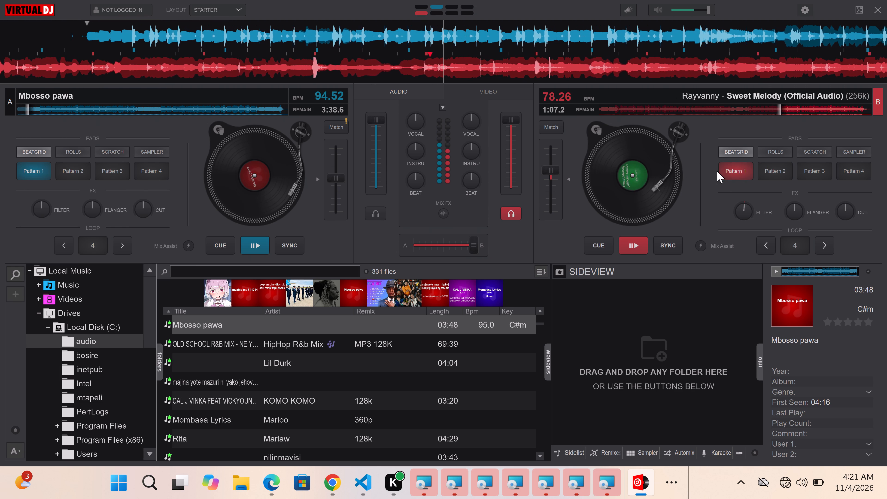
left_click_drag(717, 171, 259, 253)
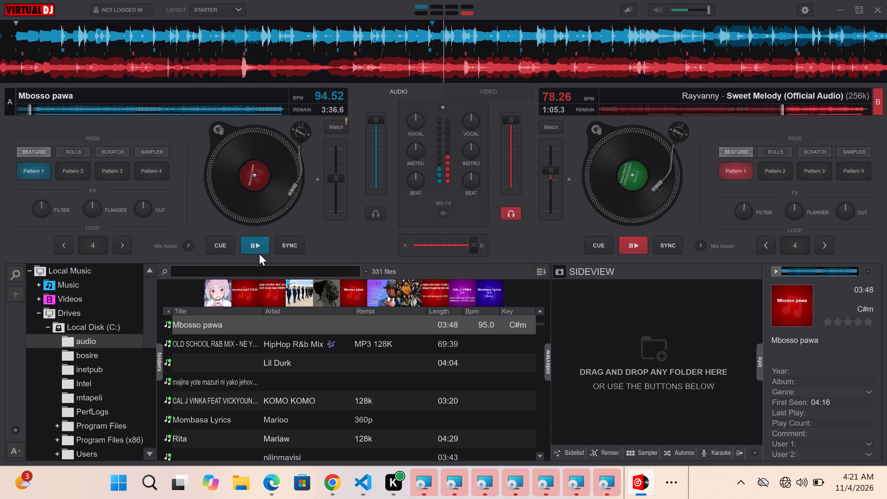
Work the crossfader between the decks, finish with it fully on deck A, and pause Sweet Melody on deck B.
left_click_drag(259, 253, 371, 244)
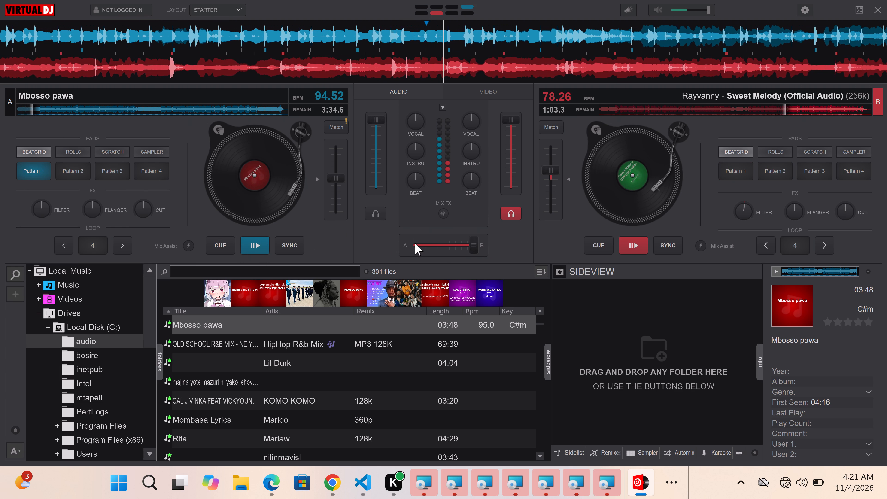
left_click_drag(452, 243, 499, 241)
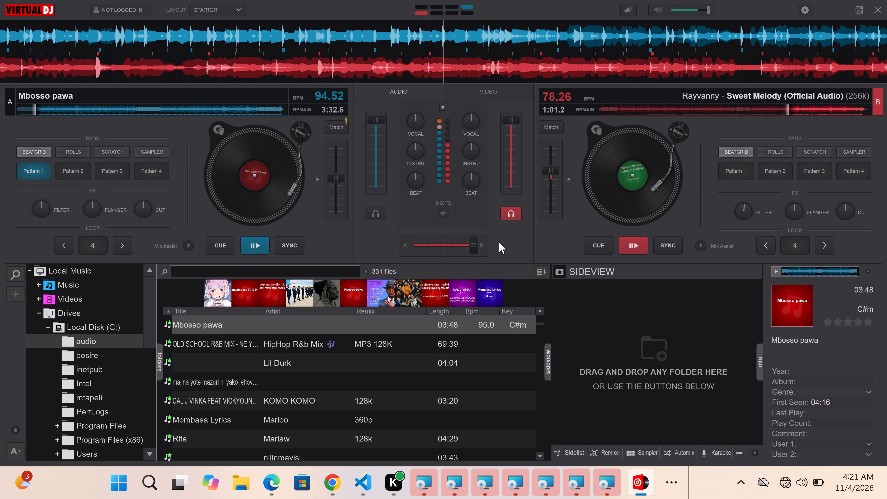
left_click_drag(499, 241, 457, 242)
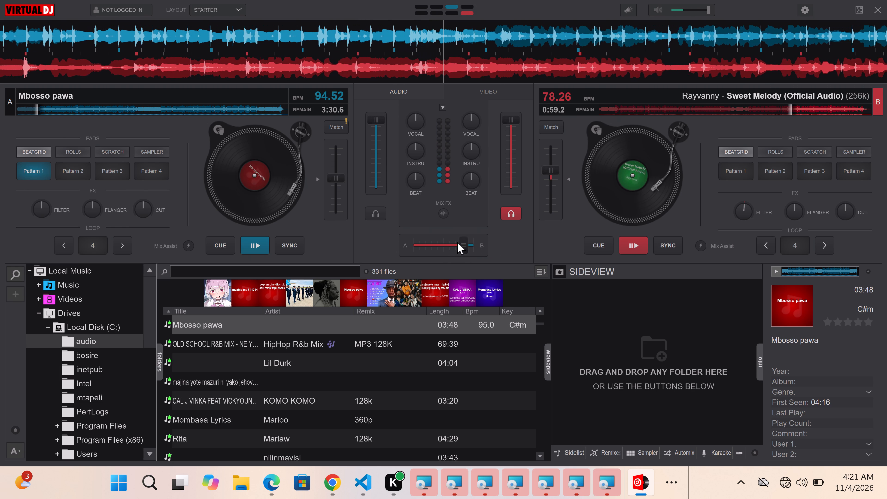
left_click_drag(457, 242, 463, 242)
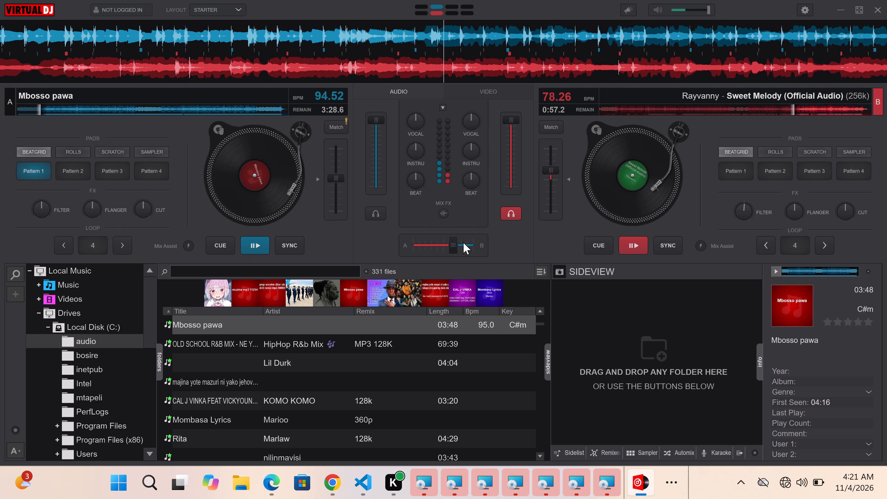
left_click_drag(463, 242, 0, 428)
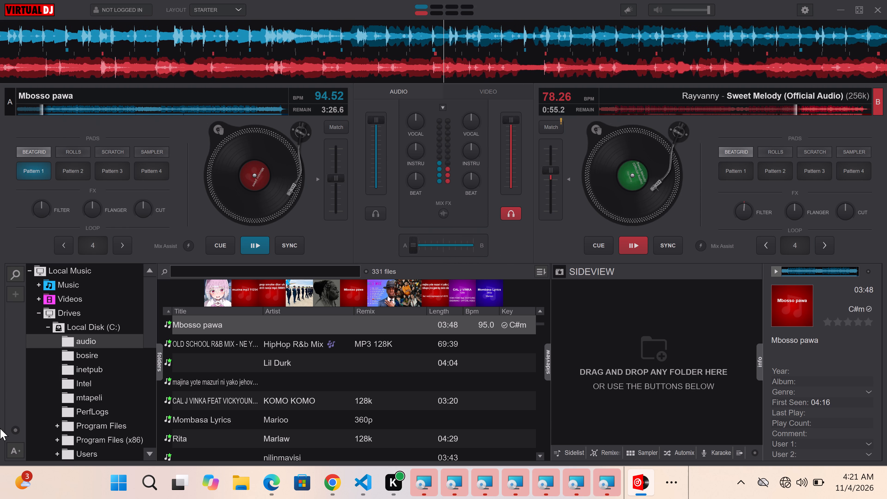
left_click(628, 248)
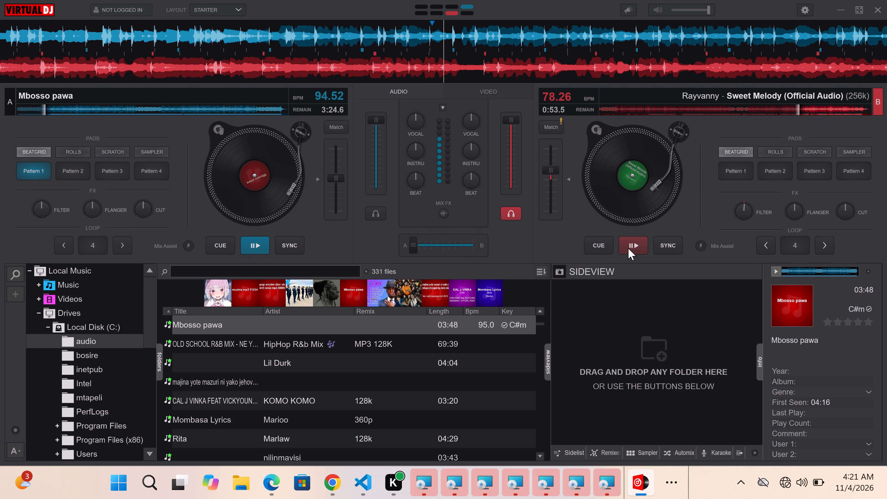
Turn off the beatgrid Pattern 1 pad on deck A.
left_click(35, 173)
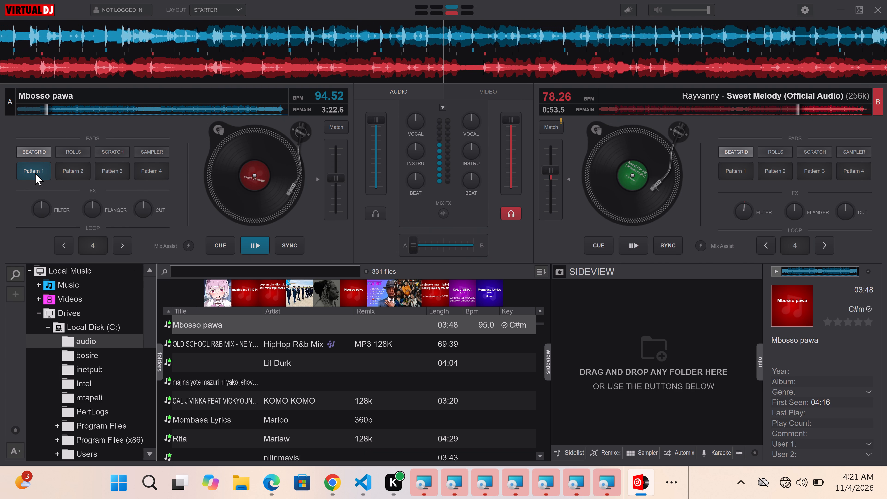
left_click(35, 173)
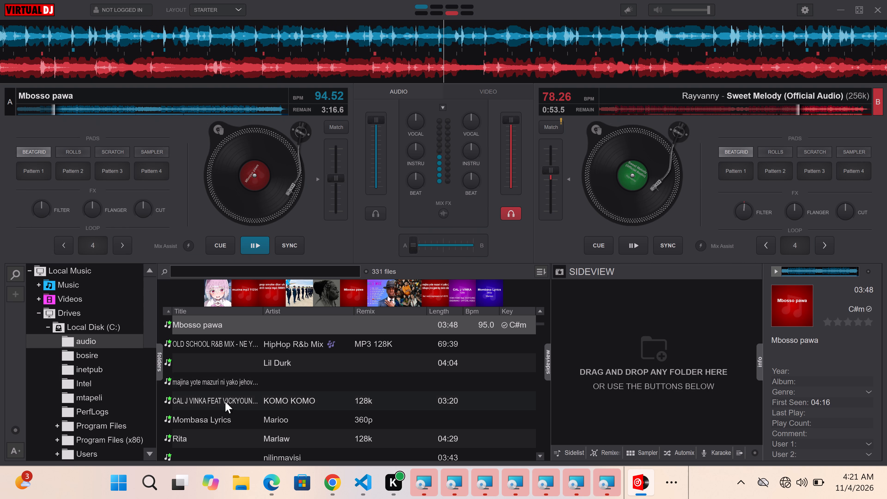
Find Nakukumbuka by Ralji ft RayLuck ft Rayton in the audio folder and load it onto deck B.
left_click(537, 456)
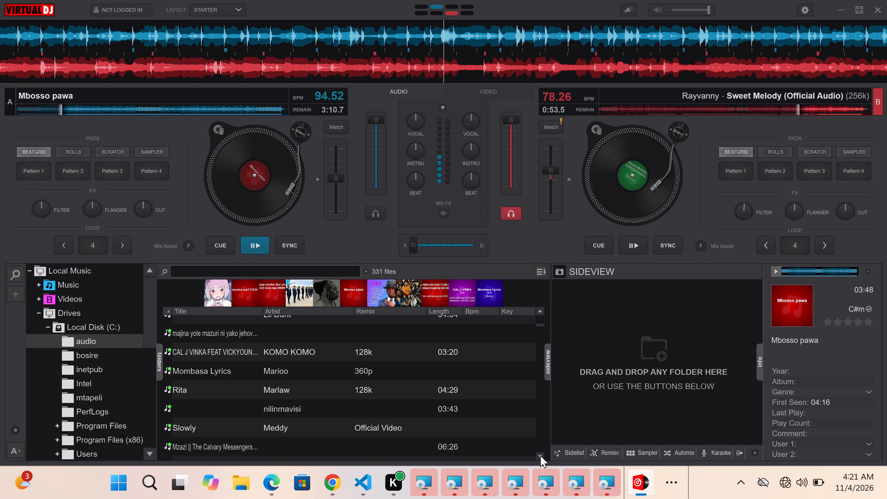
triple_click(540, 455)
left_click(540, 455)
triple_click(540, 455)
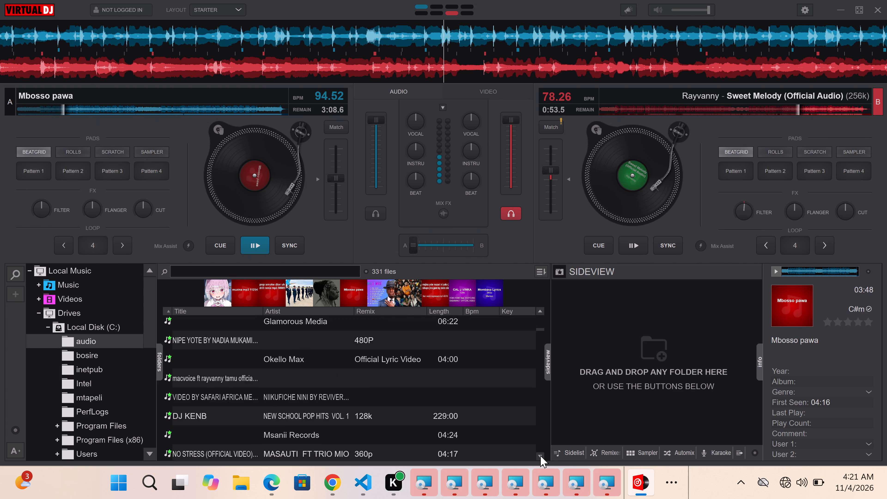
left_click(540, 455)
triple_click(540, 455)
left_click(540, 455)
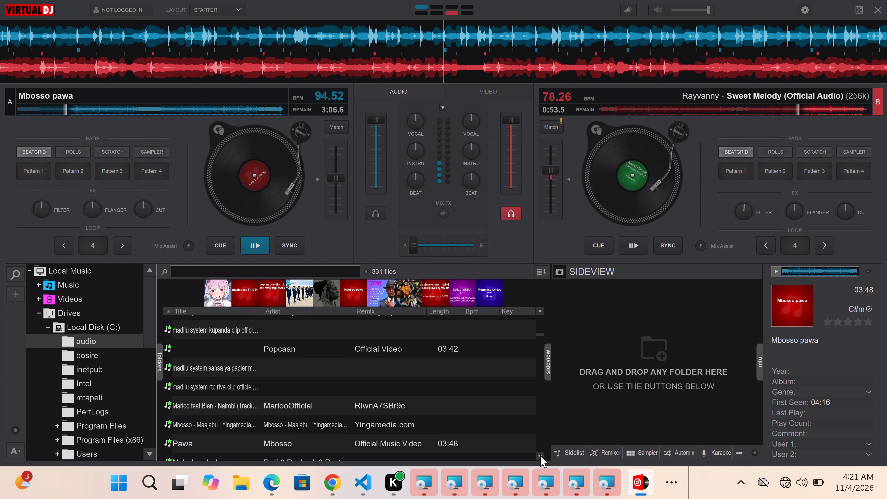
double_click(540, 455)
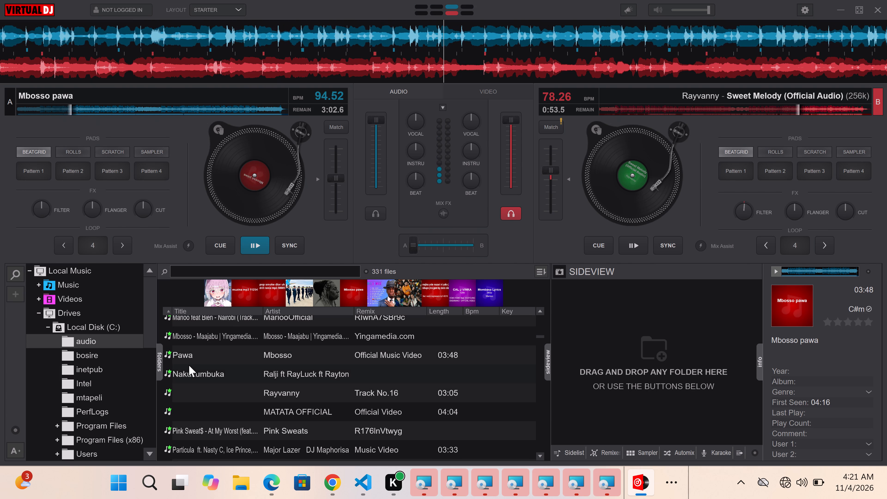
left_click_drag(189, 365, 636, 195)
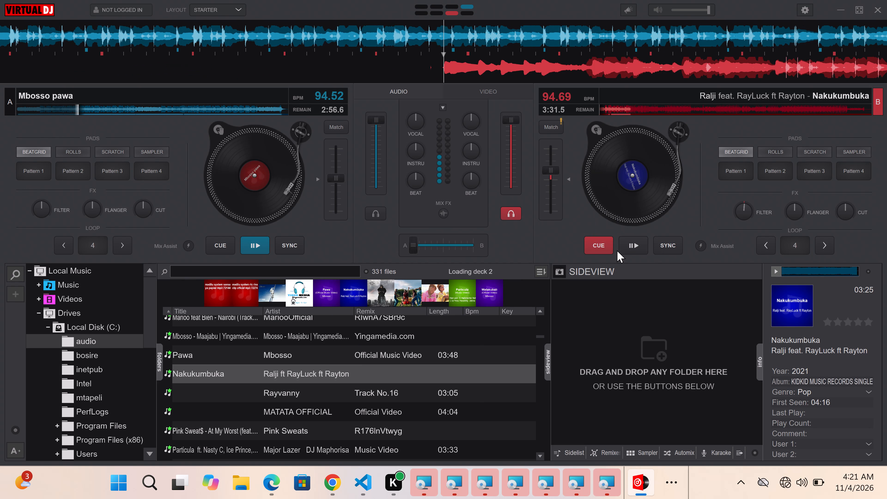
Set the crossfader to about the middle between the two decks.
left_click(435, 241)
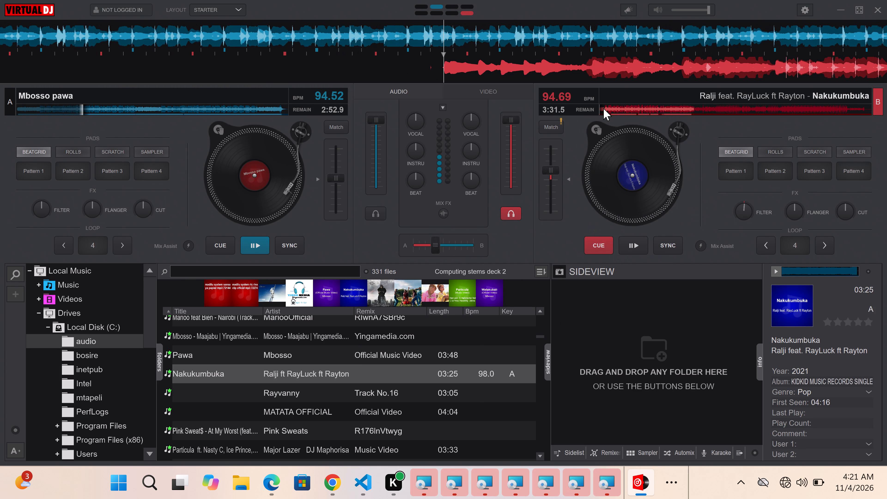
Set a cue point about 4 seconds into Nakukumbuka on deck B and preview it several times.
left_click(603, 108)
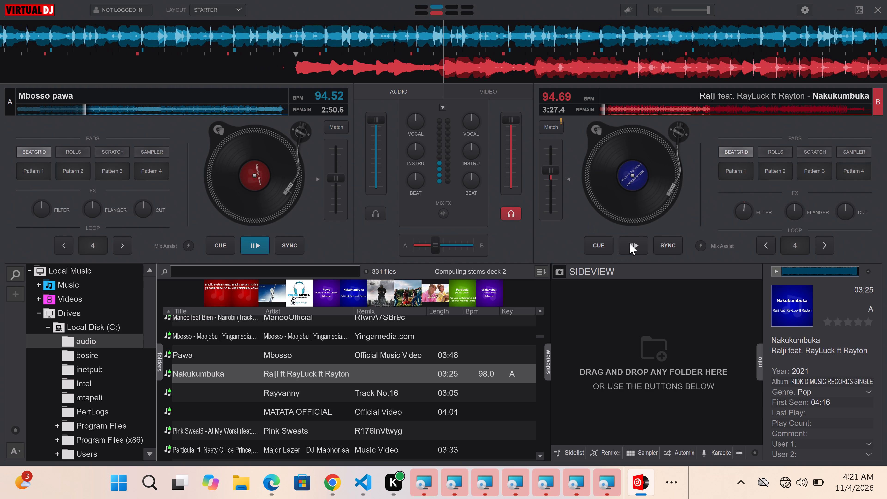
left_click(604, 246)
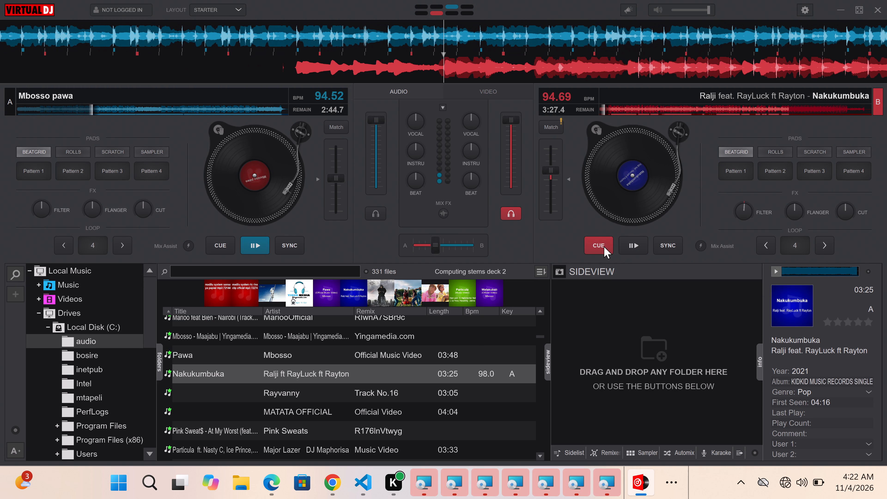
left_click(604, 246)
double_click(603, 248)
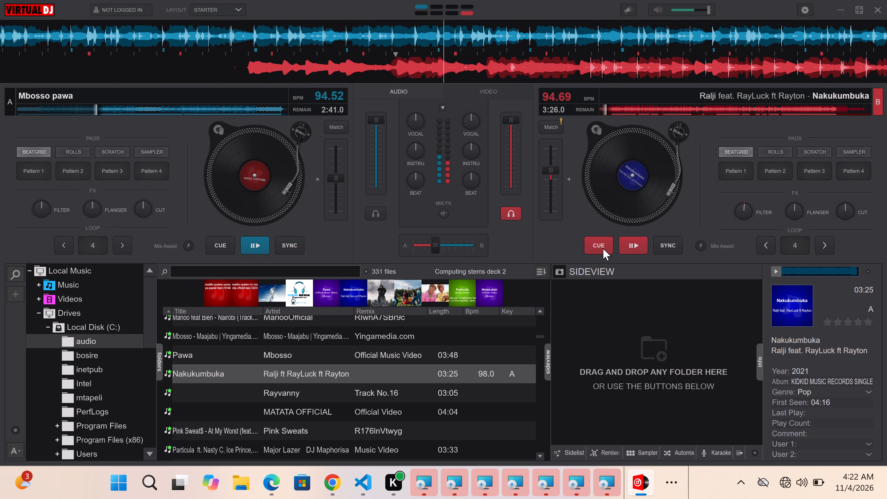
left_click_drag(603, 248, 36, 166)
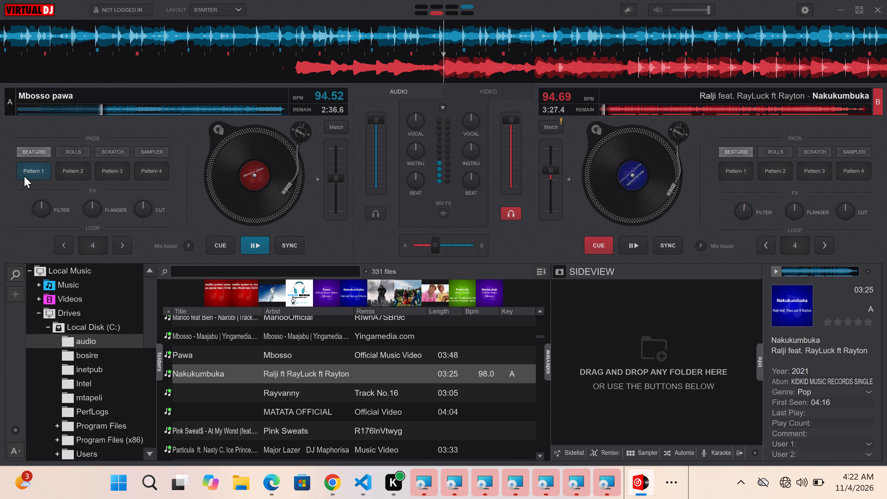
Trigger the beatgrid Pattern 1 pad on deck A repeatedly while Mbosso pawa plays, leaving the pad off.
left_click_drag(34, 167, 569, 236)
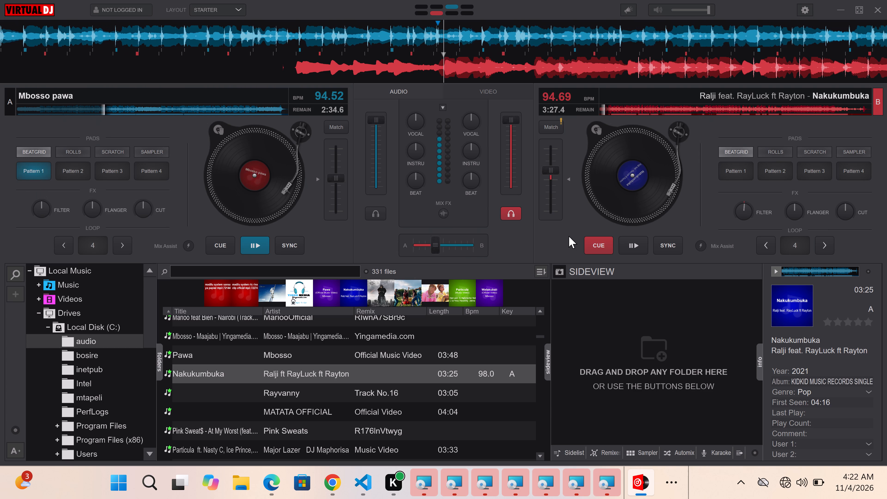
left_click_drag(569, 236, 569, 236)
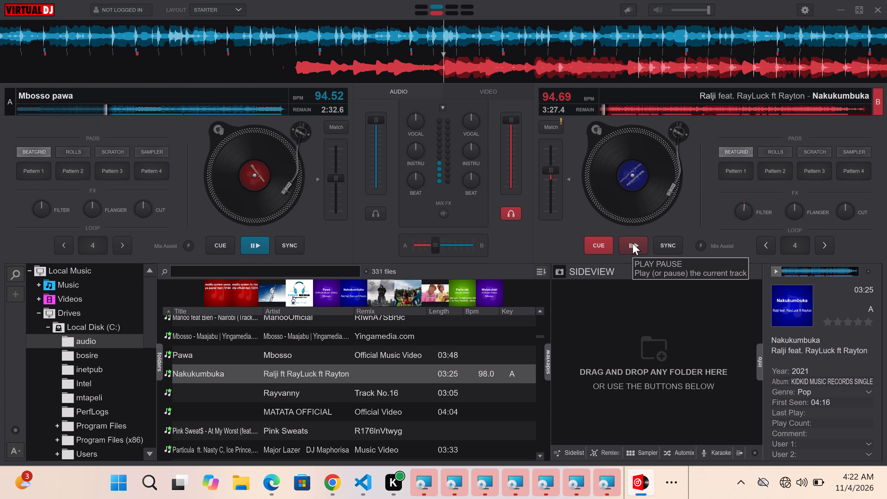
triple_click(31, 167)
triple_click(31, 167)
triple_click(31, 167)
triple_click(31, 167)
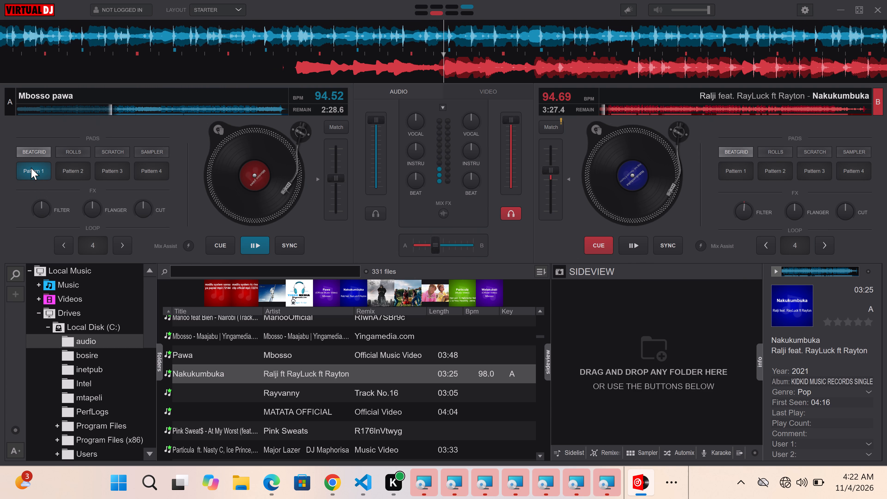
left_click(31, 167)
left_click_drag(31, 167, 439, 263)
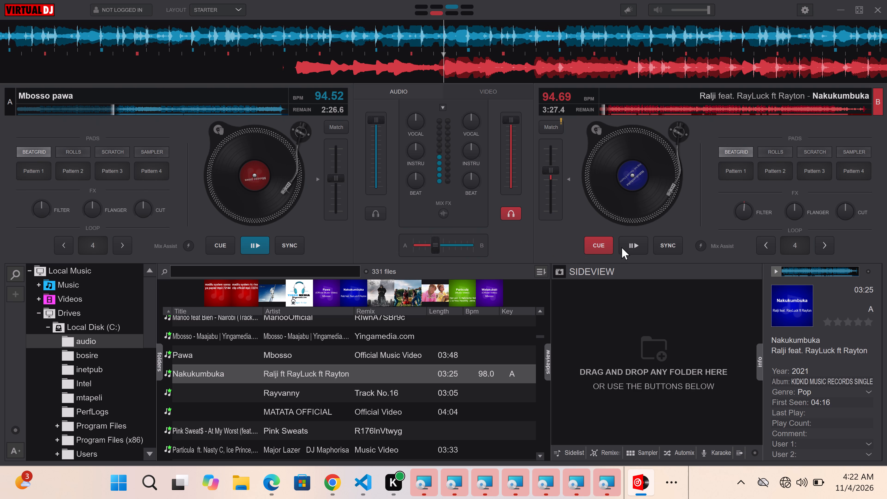
Start Nakukumbuka playing on deck B and move the crossfader fully over to deck B.
left_click(632, 242)
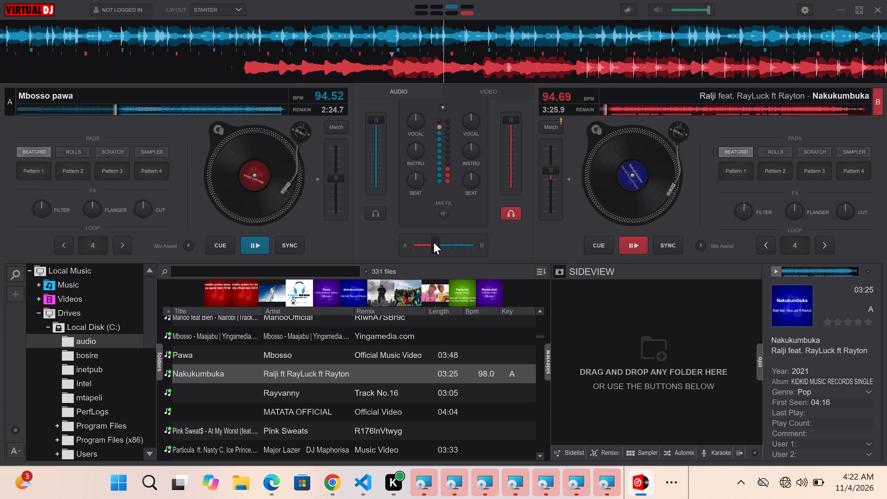
left_click_drag(434, 242, 463, 241)
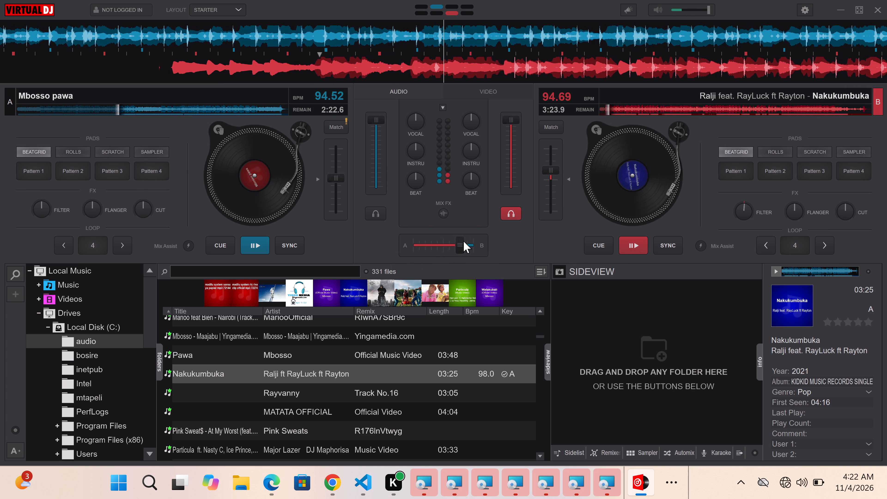
left_click_drag(463, 241, 522, 234)
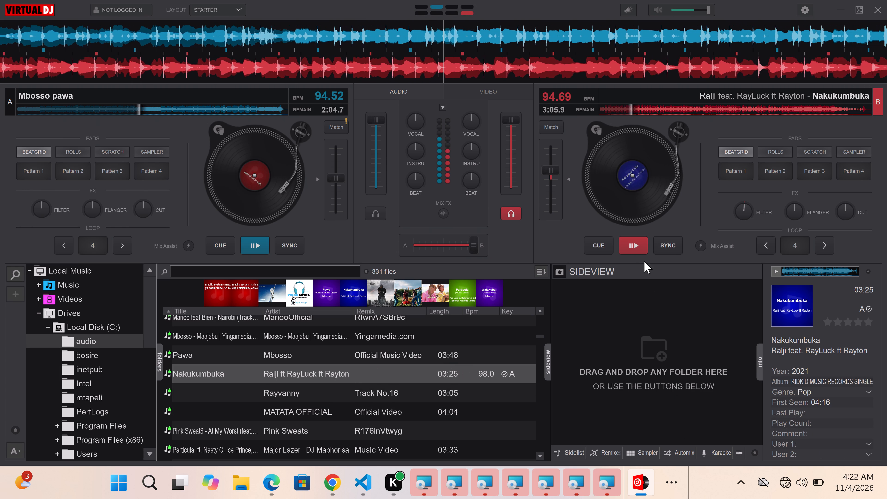
Pause Mbosso pawa on deck A and replace it with Pink Sweat$ - At My Worst (feat. Kehlani).
left_click(249, 241)
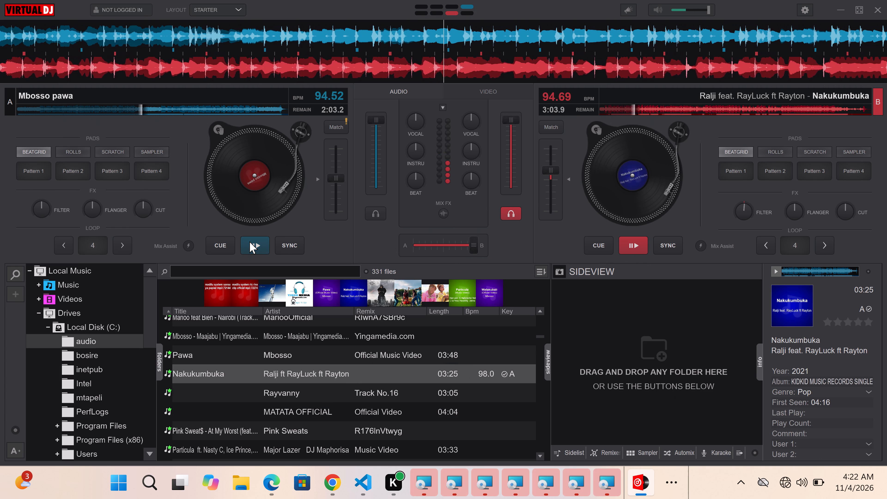
left_click_drag(248, 430, 239, 203)
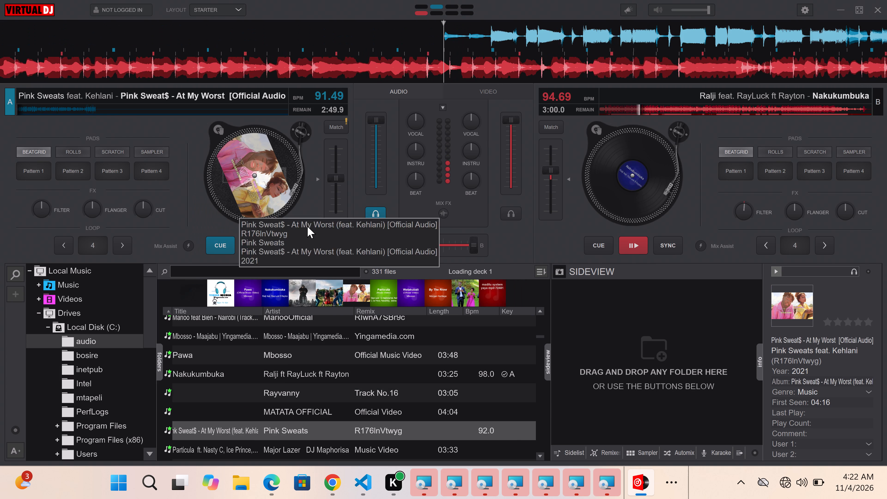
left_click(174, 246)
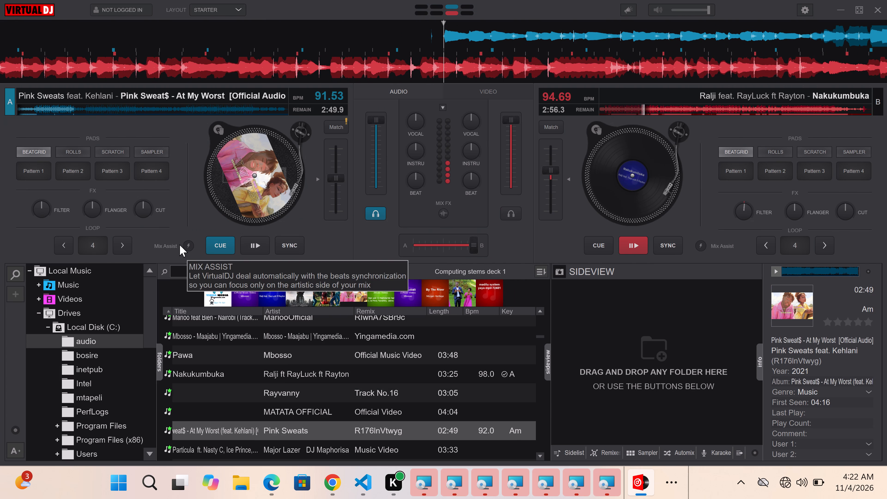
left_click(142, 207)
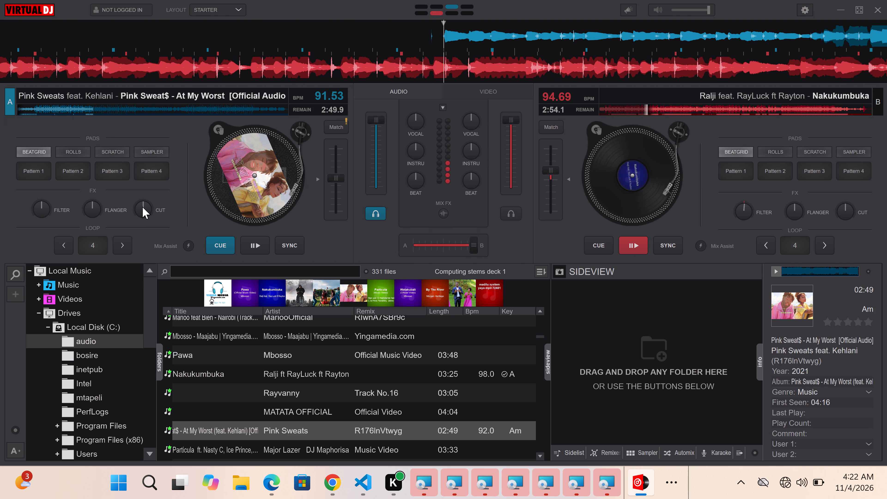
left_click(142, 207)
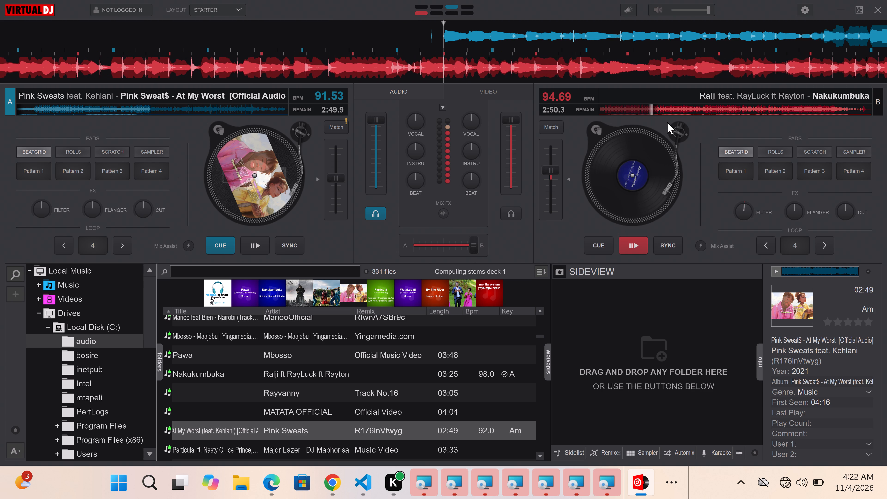
Switch deck B's turntable to CD Mode (nudge) and nudge its platter while Nakukumbuka plays.
left_click(595, 127)
left_click(595, 127)
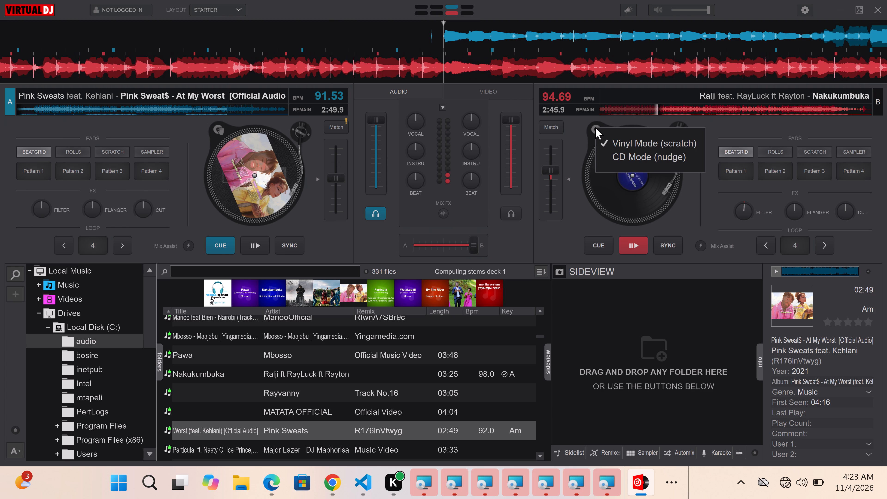
left_click(618, 156)
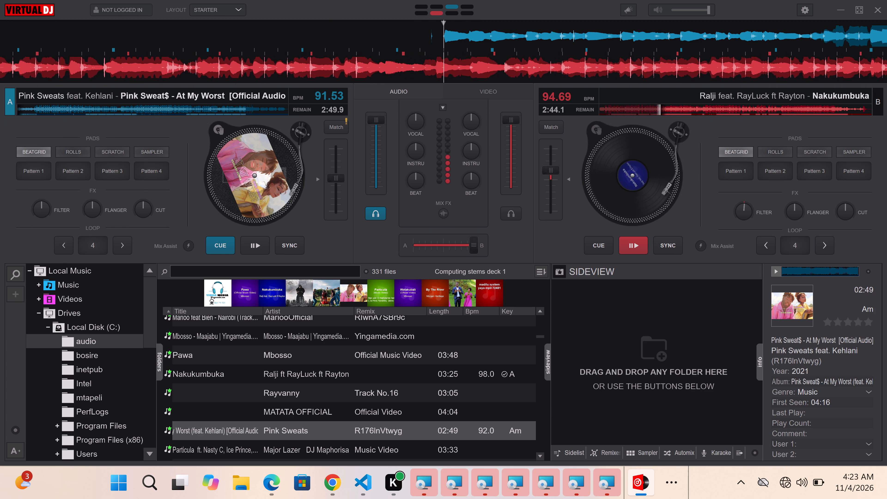
left_click(594, 126)
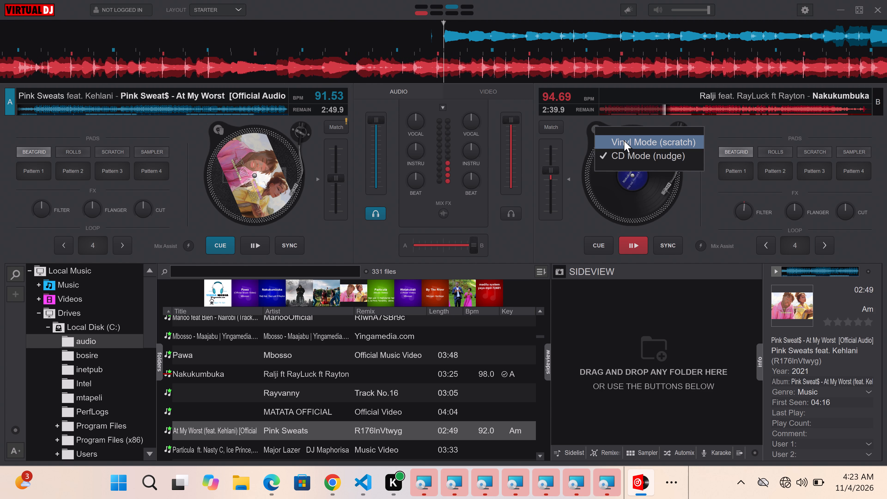
double_click(624, 155)
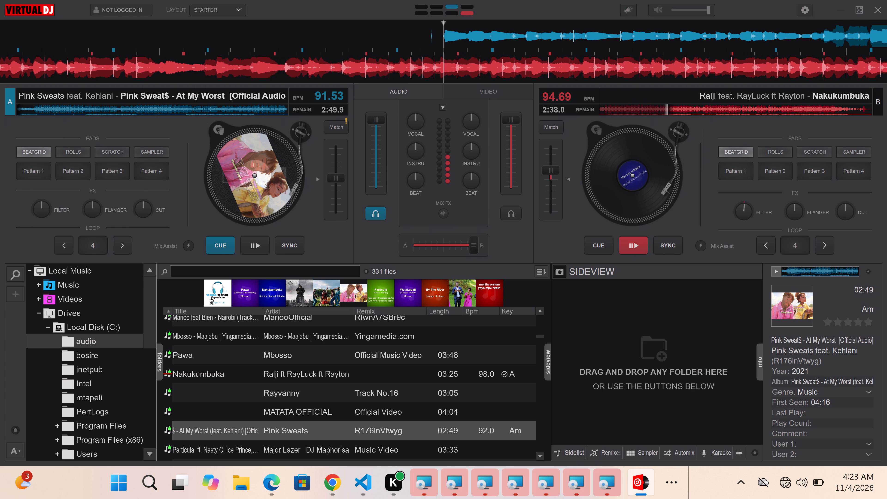
left_click_drag(617, 148, 608, 142)
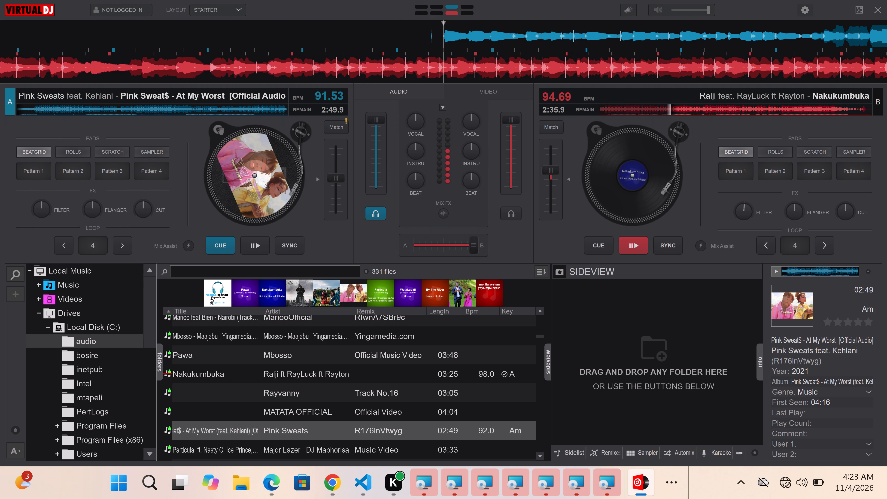
left_click_drag(608, 142, 632, 113)
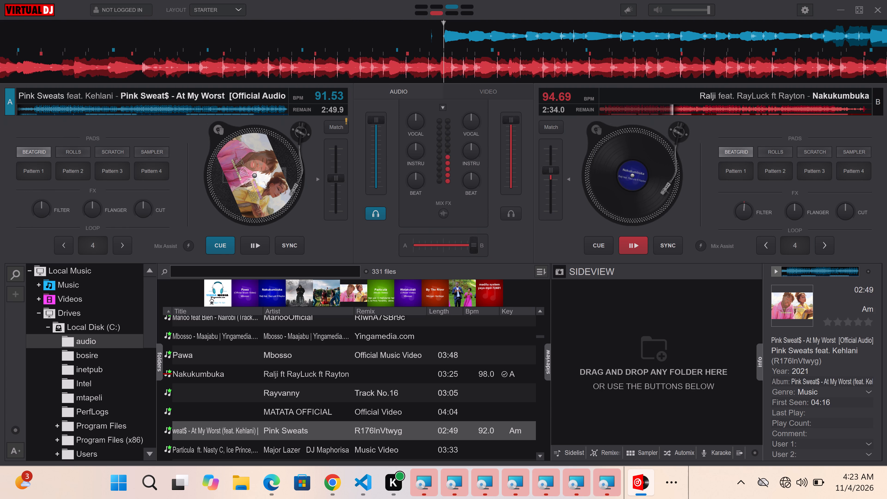
left_click_drag(632, 113, 619, 116)
Set deck B's turntable back to Vinyl Mode (scratch) and move its platter slightly.
left_click(599, 122)
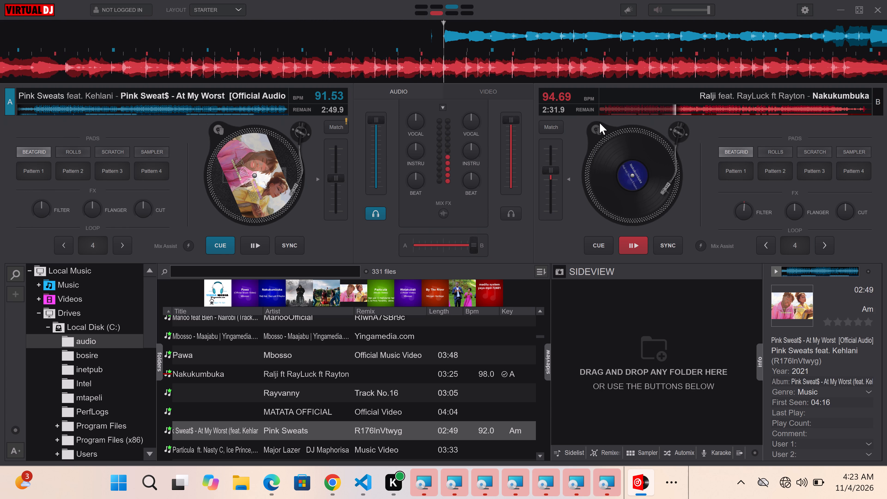
left_click(592, 125)
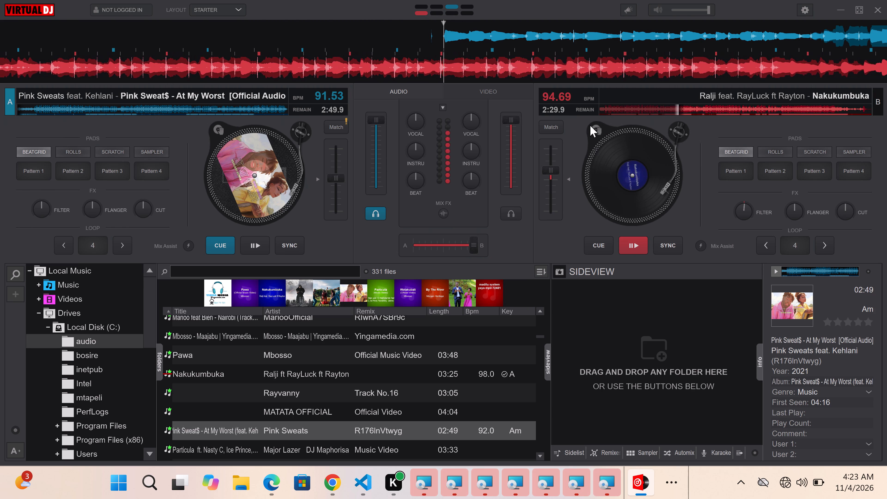
left_click(590, 125)
left_click(595, 128)
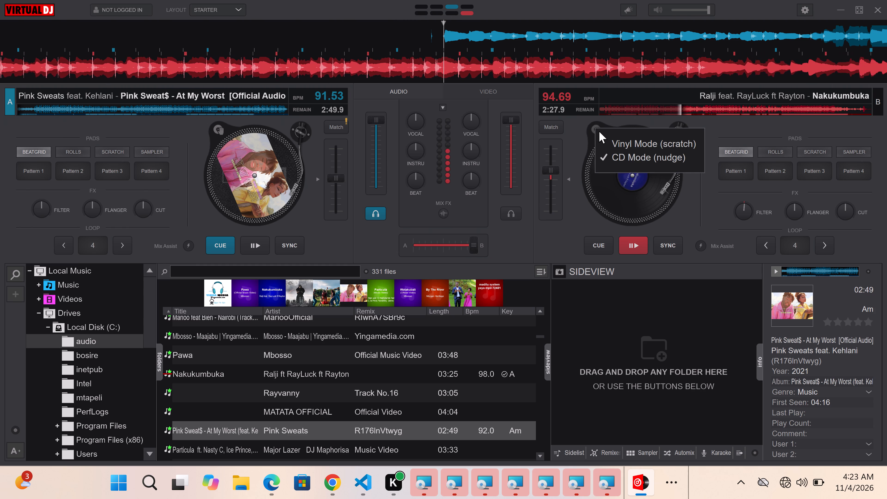
left_click(604, 139)
left_click(605, 141)
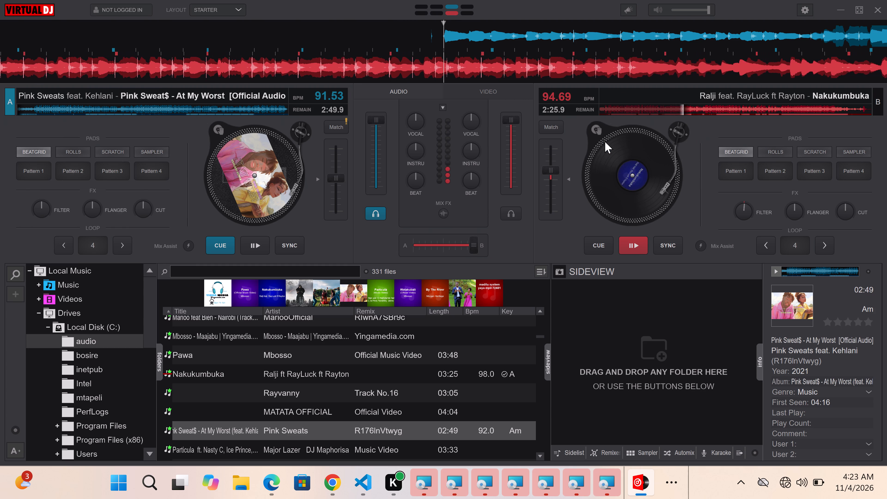
left_click_drag(605, 141, 614, 142)
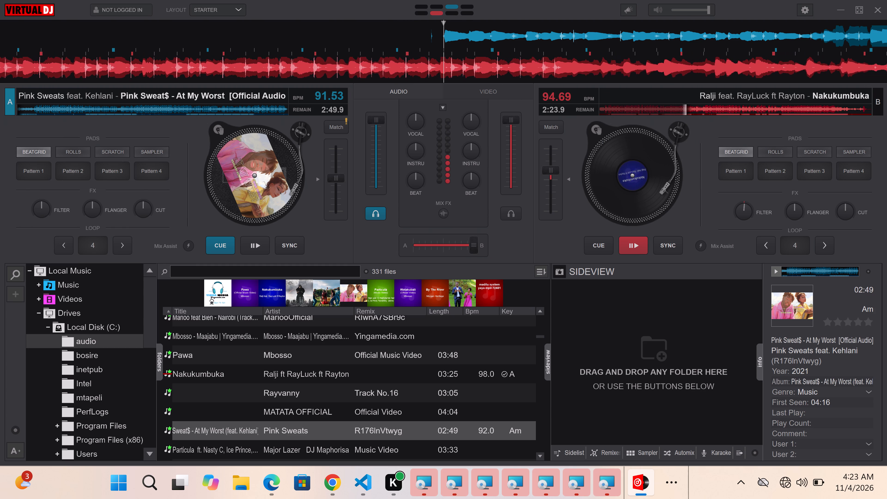
Scratch Nakukumbuka on deck B by moving its platter in short strokes while it plays.
left_click_drag(608, 148, 617, 133)
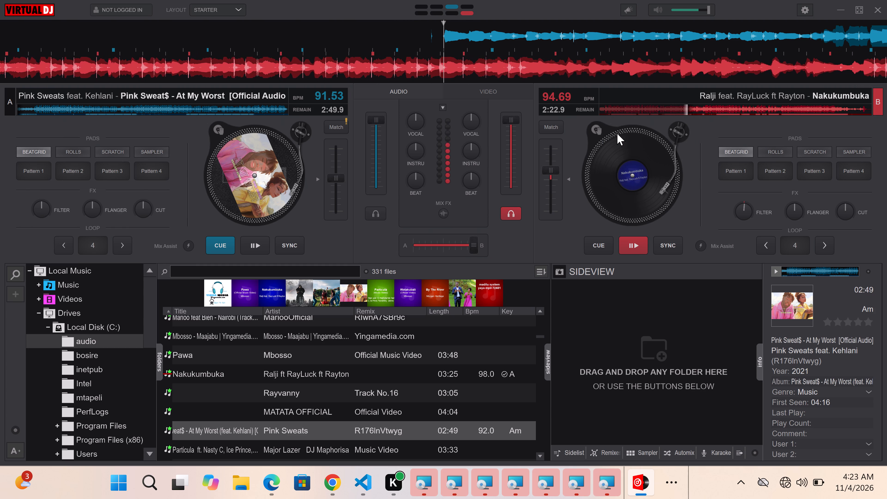
left_click_drag(614, 135, 608, 141)
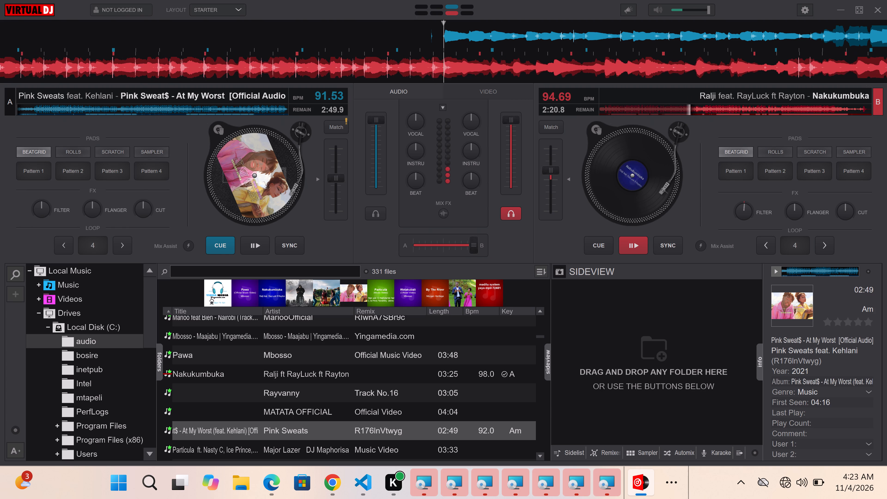
left_click_drag(608, 141, 657, 190)
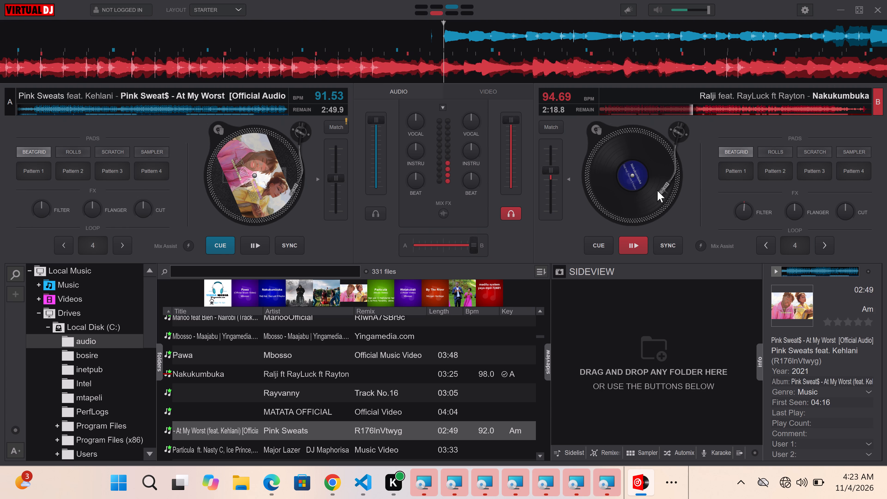
left_click_drag(657, 190, 669, 184)
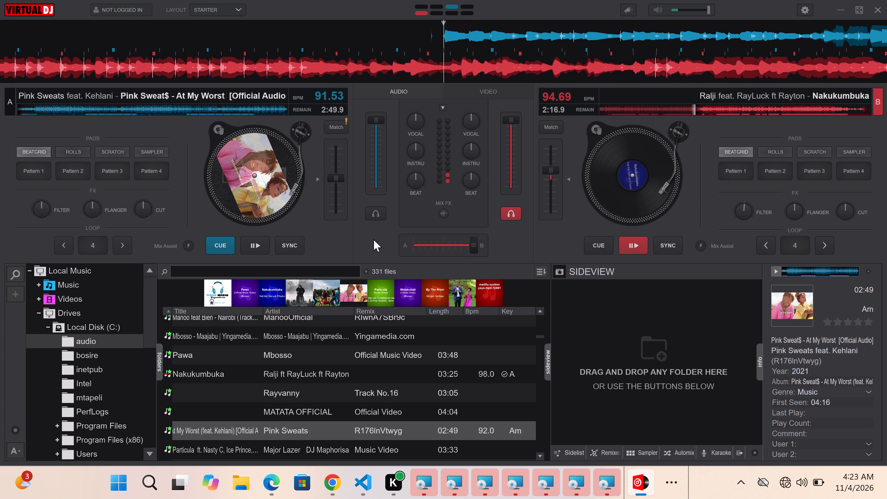
Preview Pink Sweat$ - At My Worst from its cue point on deck A while Nakukumbuka plays.
left_click(218, 248)
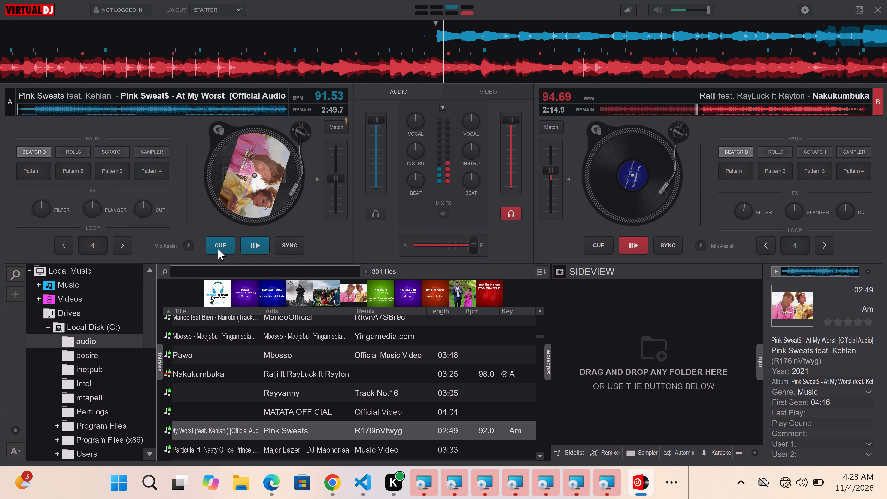
left_click(218, 248)
left_click_drag(218, 248, 377, 259)
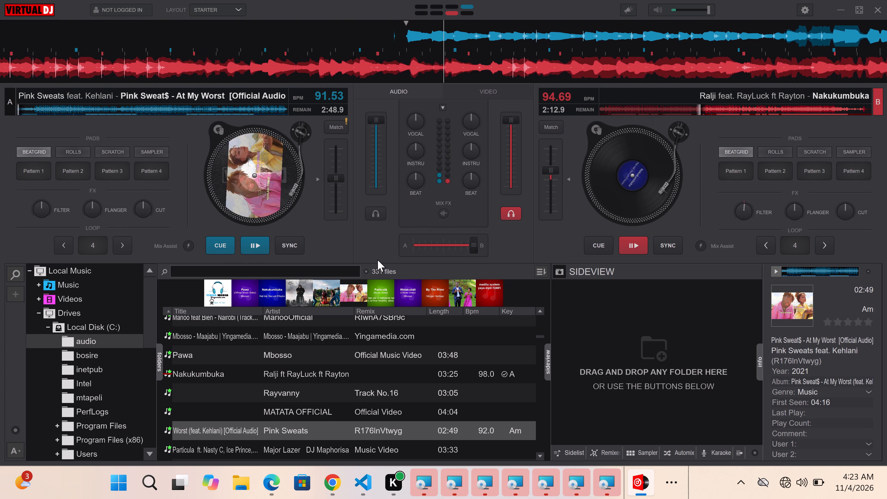
left_click_drag(377, 259, 472, 247)
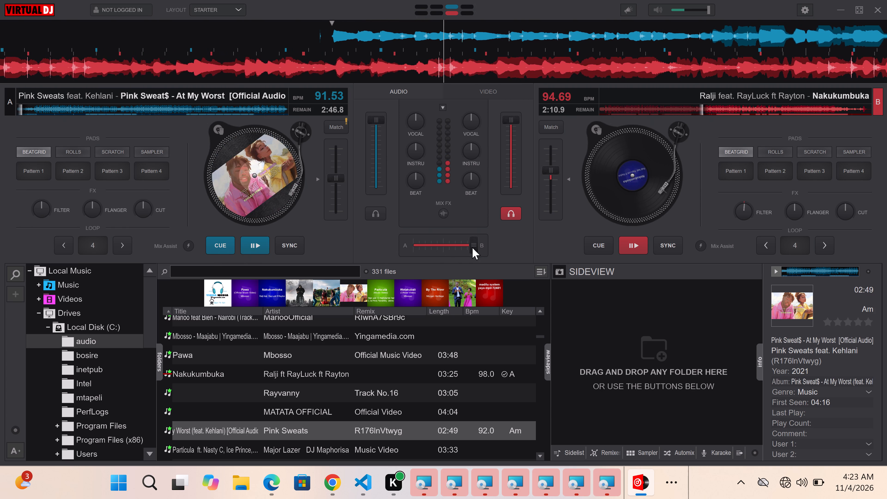
Move the crossfader from deck B back to about the middle.
left_click_drag(472, 247, 439, 243)
left_click_drag(439, 243, 442, 244)
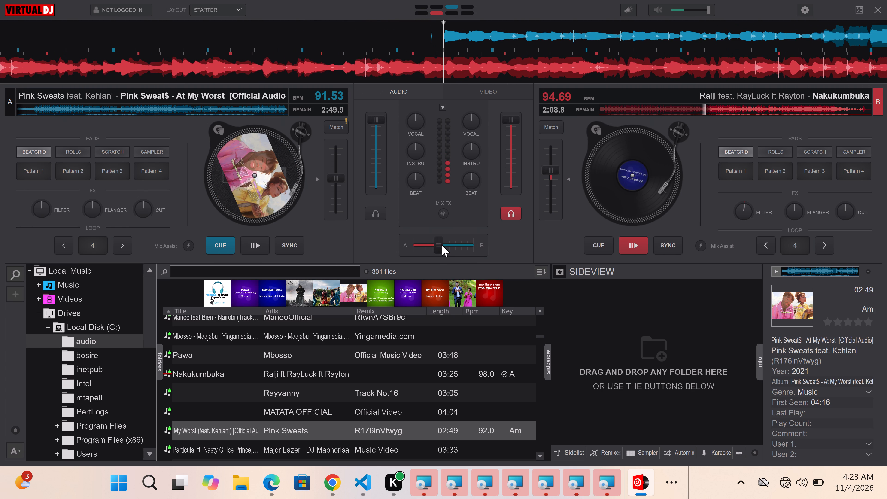
left_click_drag(442, 244, 449, 246)
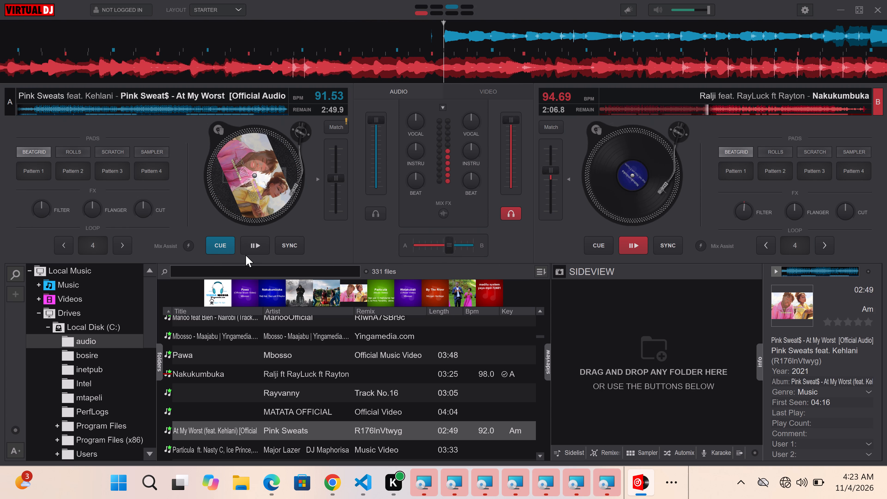
Preview At My Worst again from deck A's cue point with the crossfader near the middle.
left_click_drag(222, 233, 217, 242)
left_click_drag(217, 242, 495, 231)
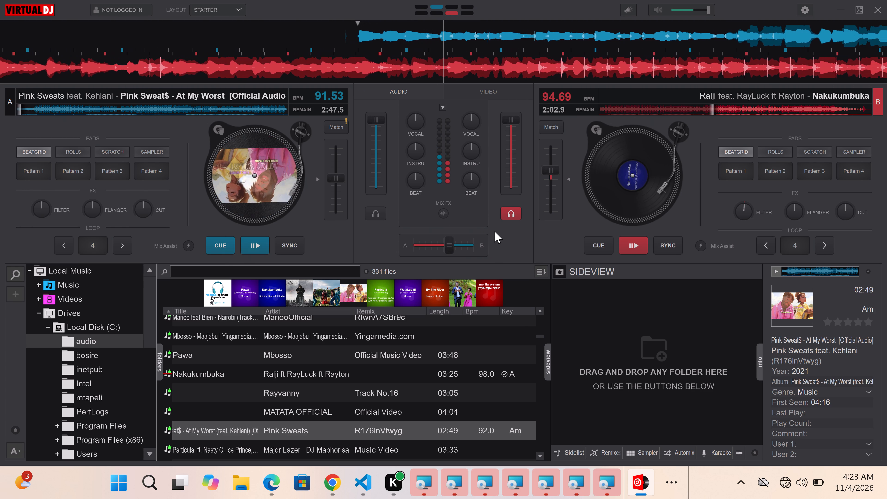
left_click_drag(495, 231, 593, 230)
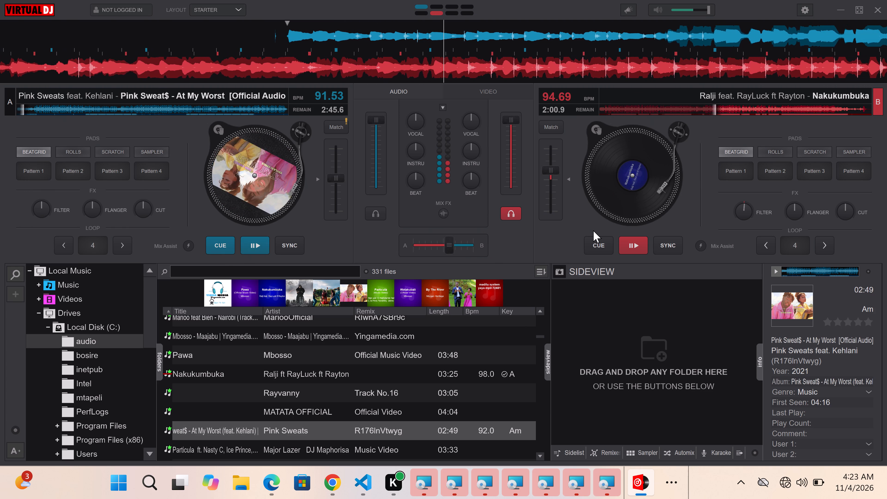
left_click_drag(593, 230, 667, 244)
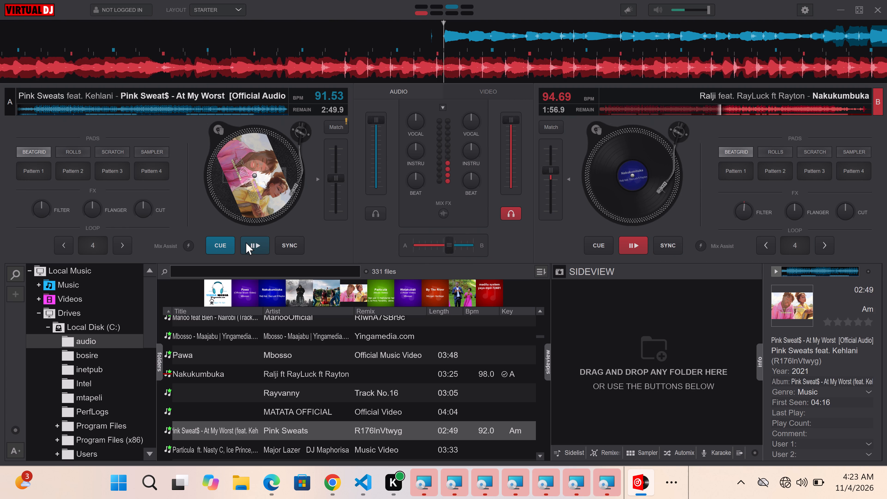
Start At My Worst playing on deck A and shift the crossfader partway towards deck A.
left_click_drag(253, 241, 400, 275)
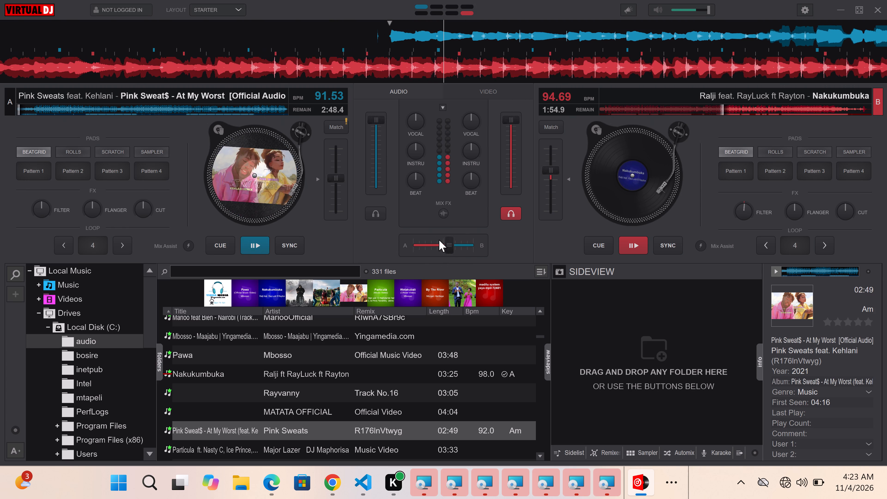
left_click(439, 240)
left_click(428, 240)
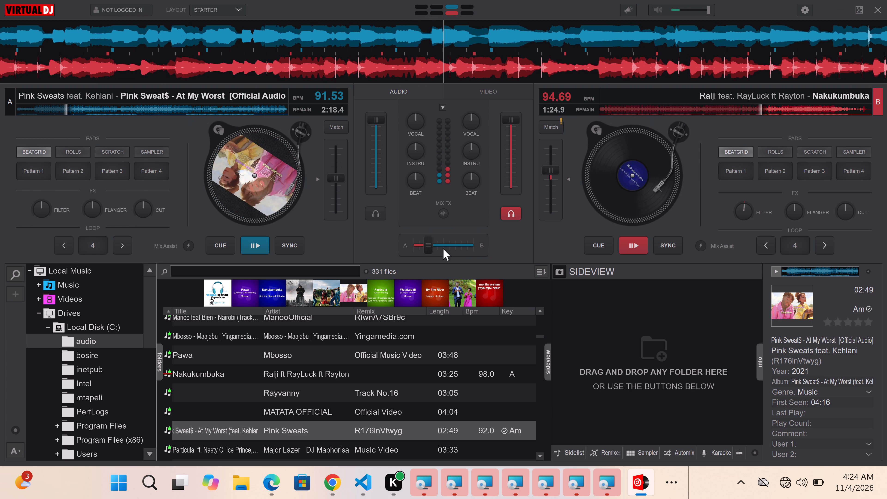
Browse down the song list to the Revelation Chorale songs and pause Nakukumbuka on deck B.
triple_click(539, 455)
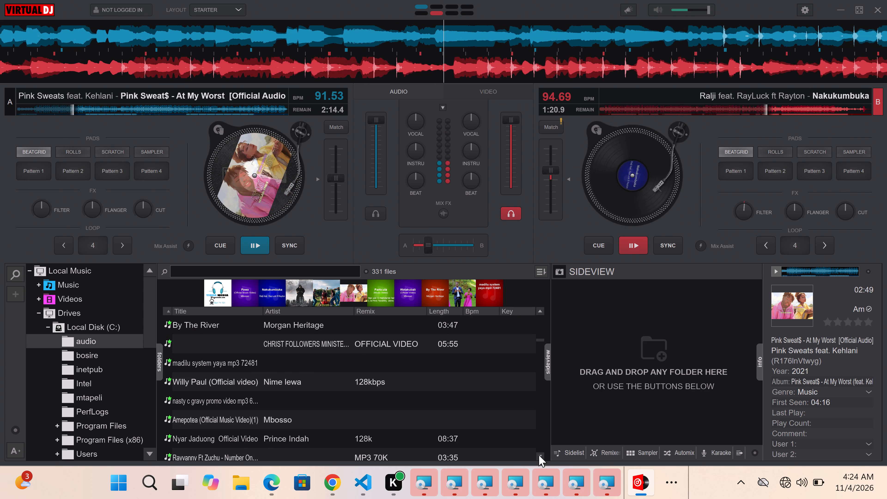
double_click(539, 455)
triple_click(539, 455)
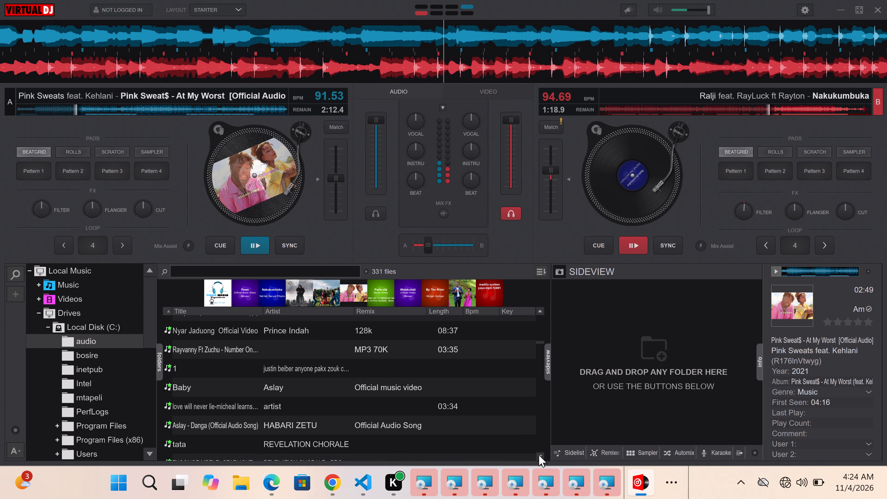
double_click(539, 455)
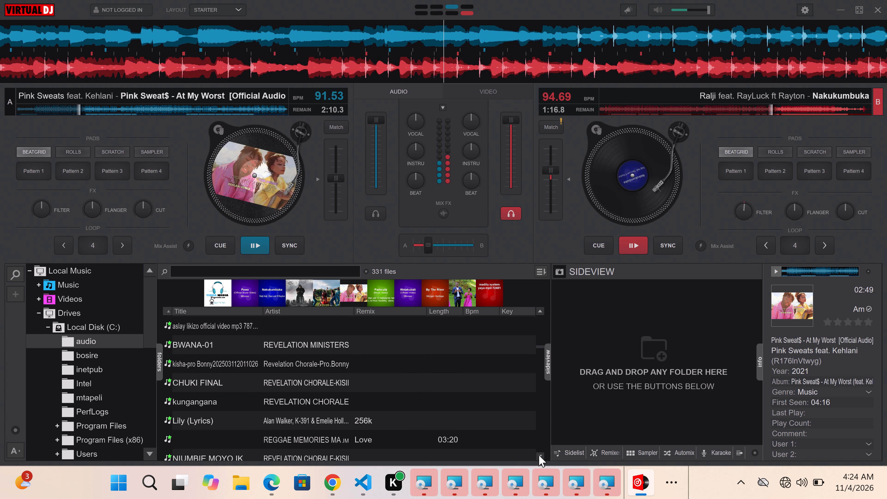
left_click(644, 251)
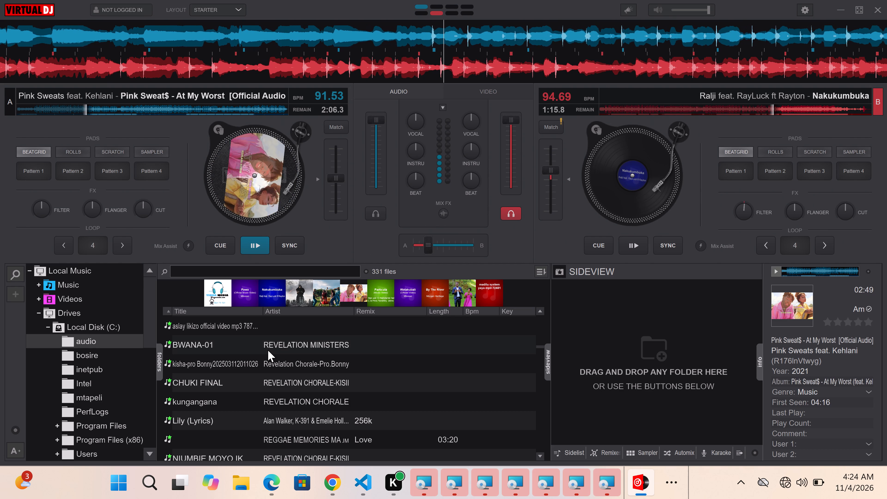
Scratch the paused Nakukumbuka by moving deck B's platter while At My Worst plays on deck A.
left_click_drag(591, 169, 591, 168)
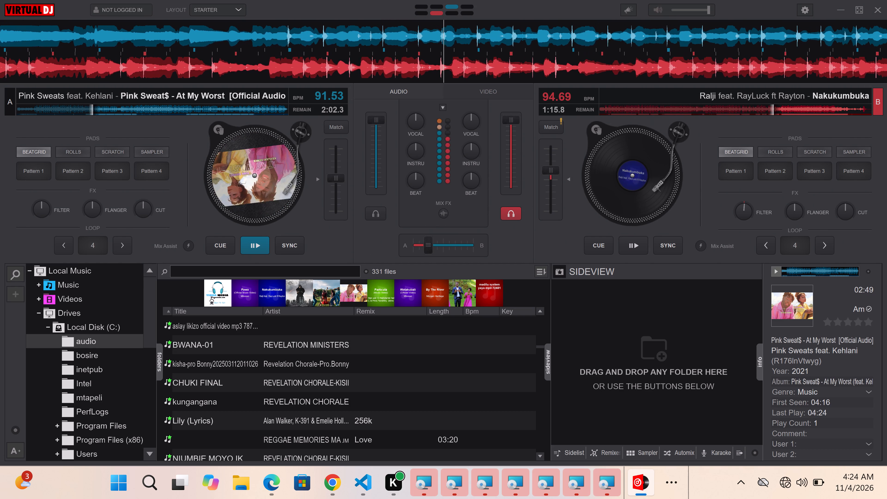
left_click_drag(591, 168, 585, 181)
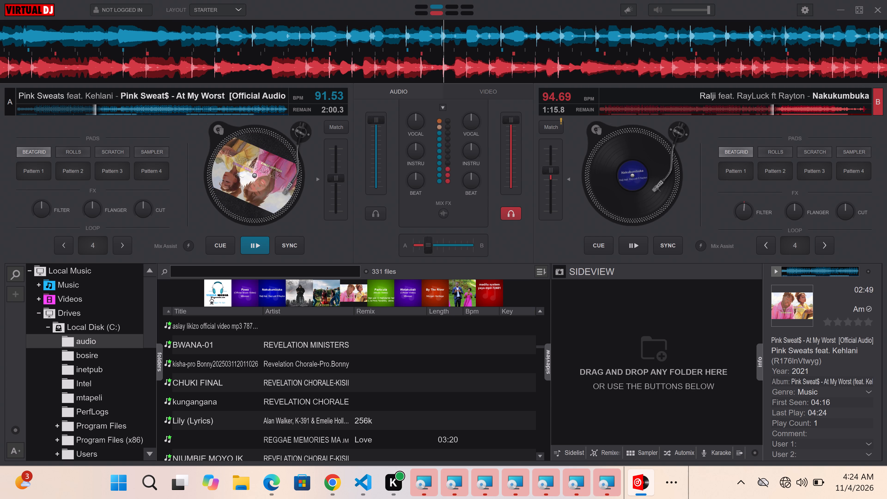
left_click_drag(585, 181, 608, 128)
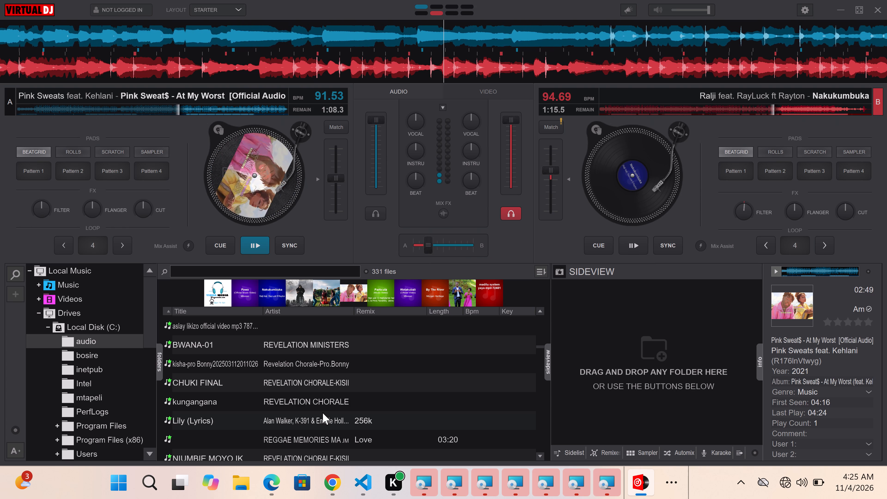
key("space")
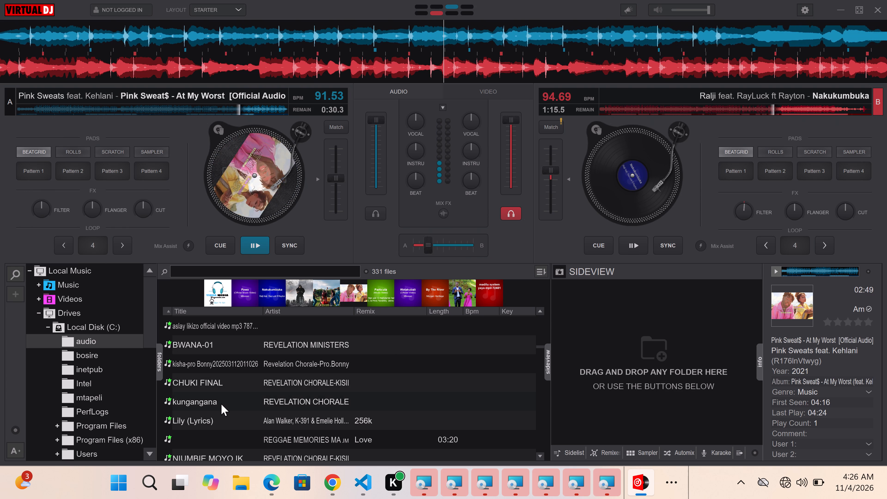
Load kungangana by REVELATION CHORALE onto deck B in place of Nakukumbuka.
left_click_drag(221, 399, 442, 307)
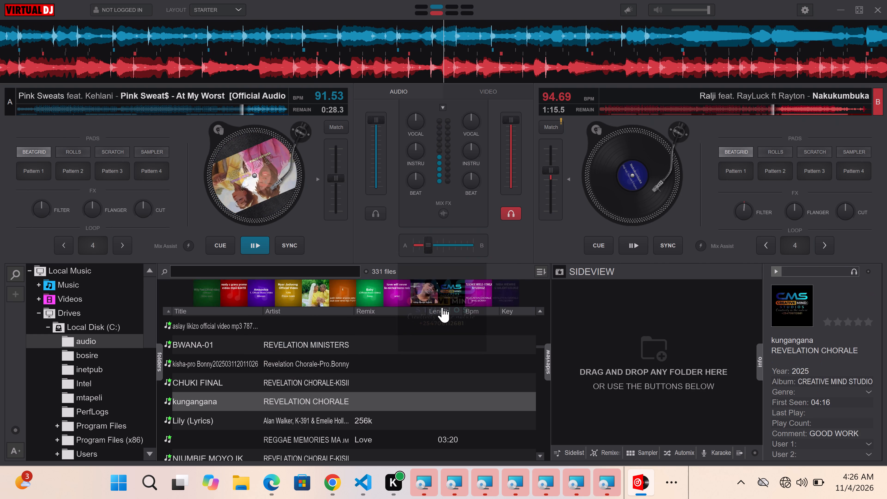
left_click_drag(442, 307, 245, 397)
right_click_drag(245, 397, 399, 333)
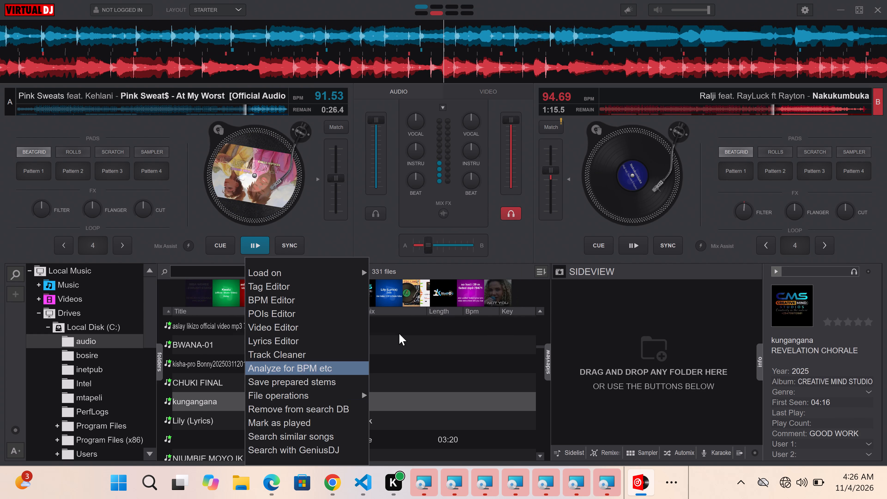
right_click_drag(399, 333, 477, 357)
left_click(463, 385)
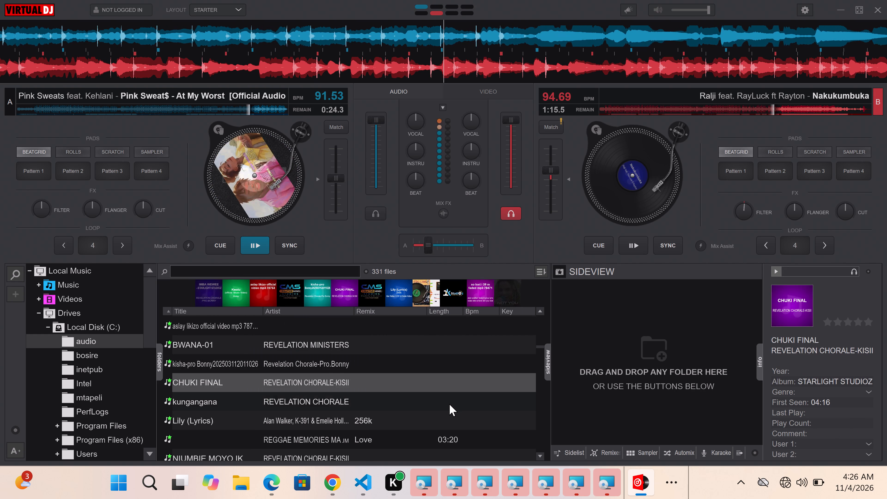
double_click(448, 404)
left_click_drag(448, 404, 588, 233)
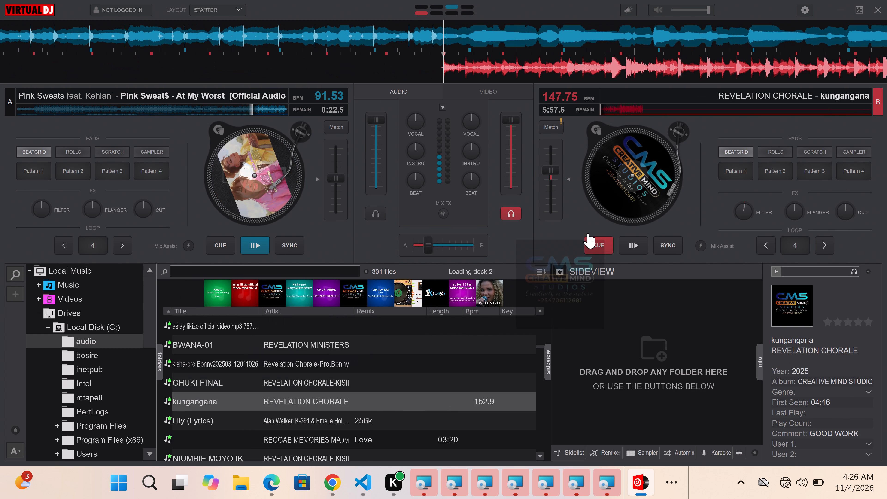
left_click_drag(588, 233, 618, 175)
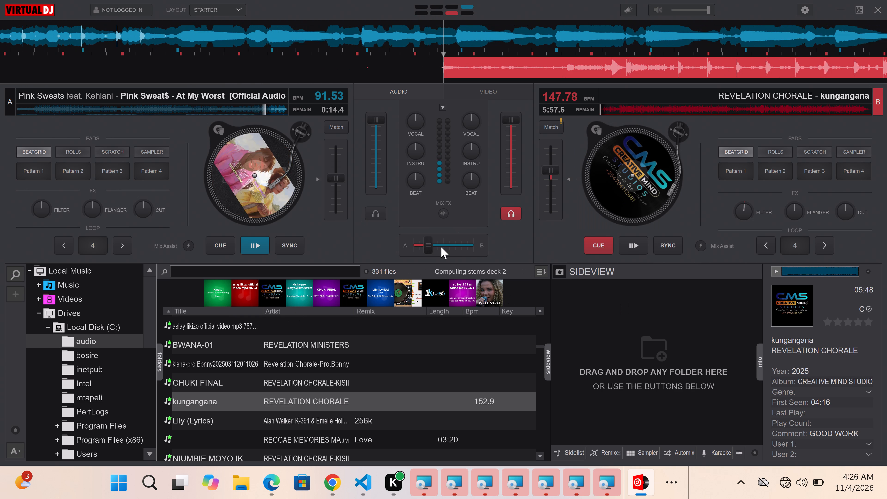
Preview kungangana from its cue point on deck B.
left_click(599, 245)
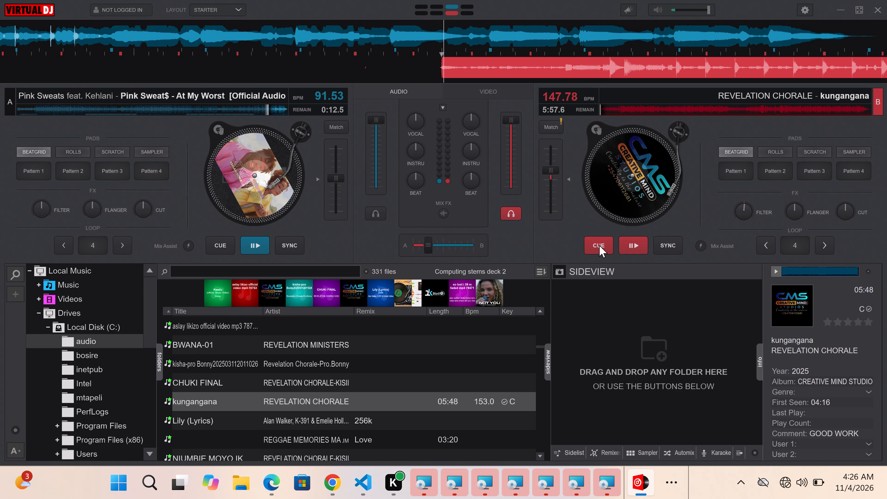
left_click_drag(599, 245, 159, 168)
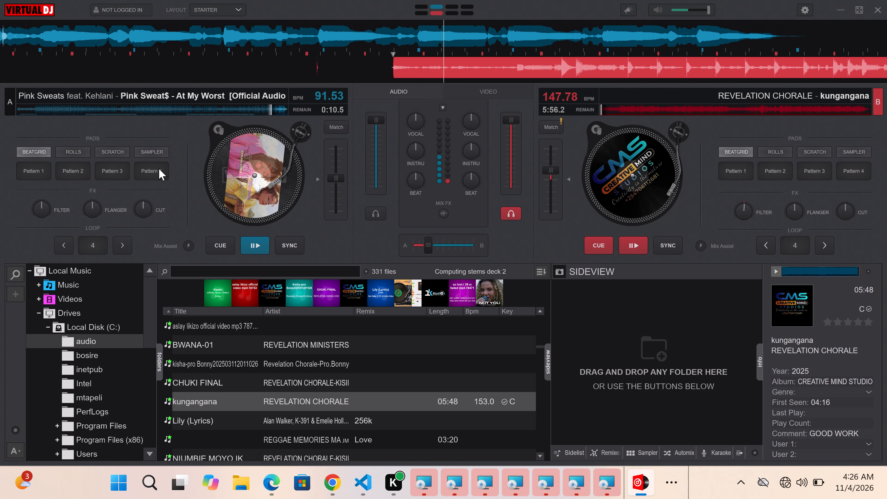
Turn on beatgrid Pattern 1 on deck A.
left_click_drag(159, 168, 30, 169)
left_click(30, 169)
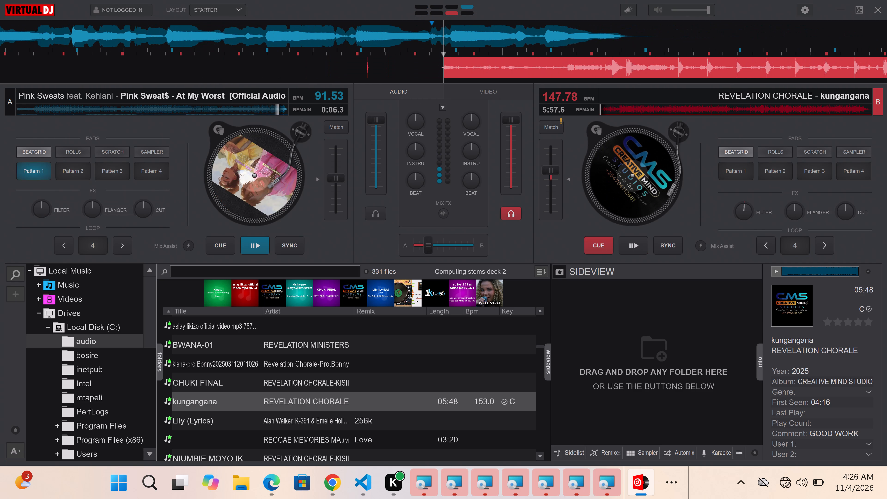
Scratch the start of kungangana by moving deck B's platter back and forth.
left_click_drag(581, 187, 617, 146)
left_click_drag(617, 146, 614, 133)
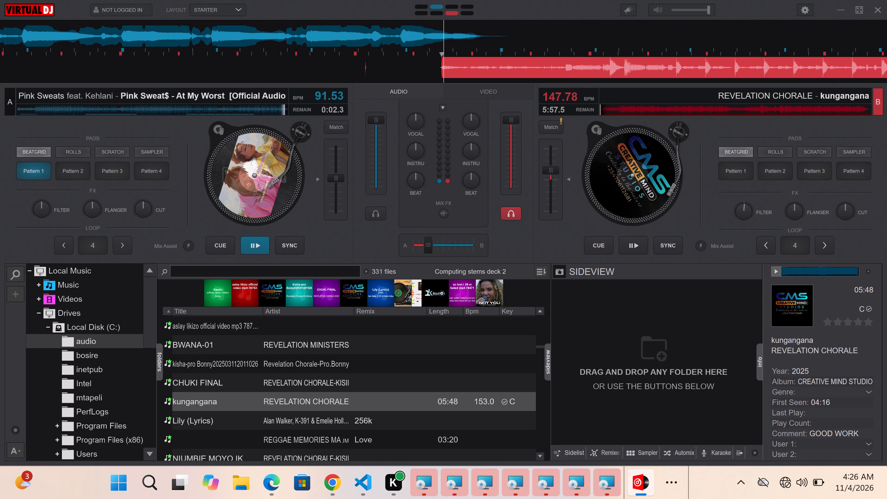
left_click_drag(614, 133, 624, 160)
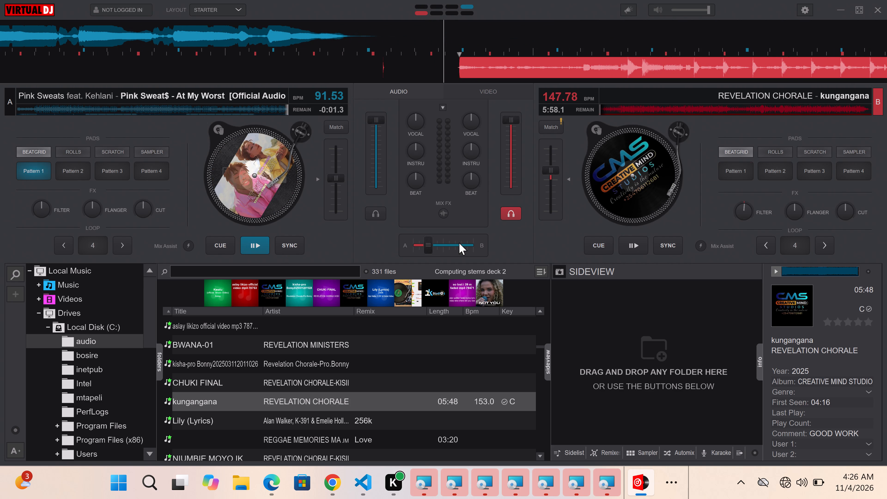
Start kungangana playing on deck B.
left_click(633, 247)
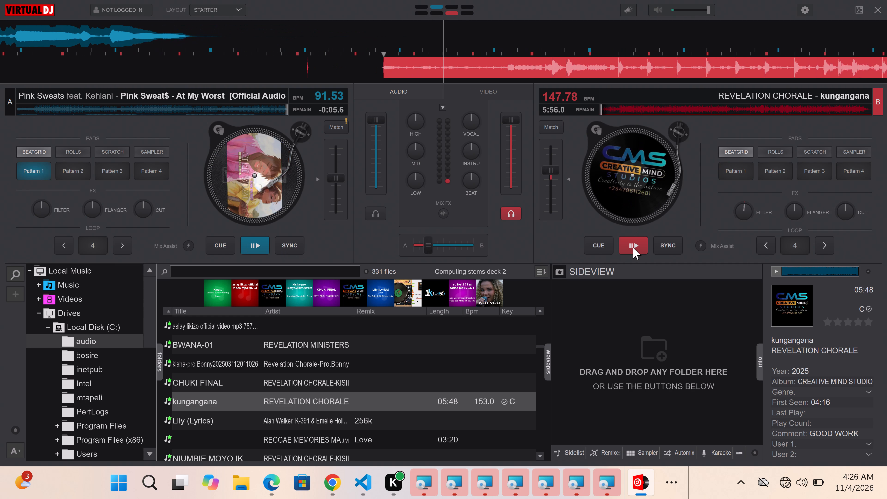
Browse further down the song list of the audio folder to the Alan Walker tracks.
triple_click(541, 456)
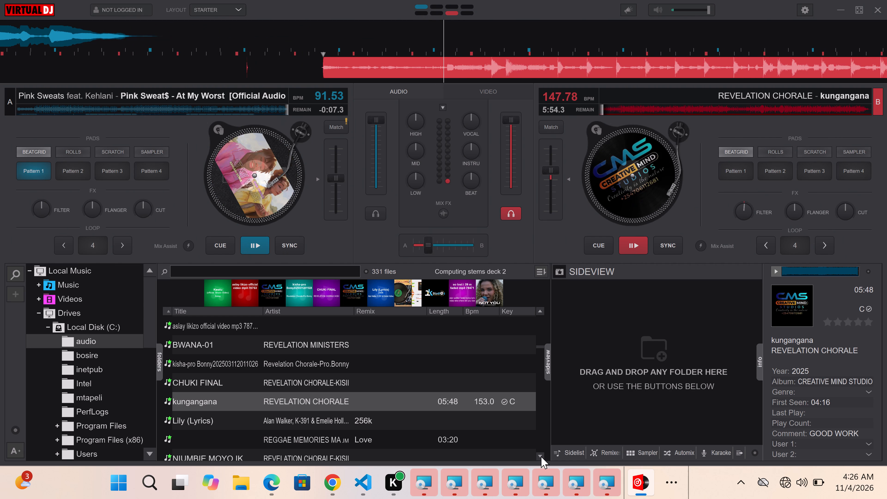
left_click(541, 456)
left_click(541, 456)
left_click_drag(541, 456, 322, 394)
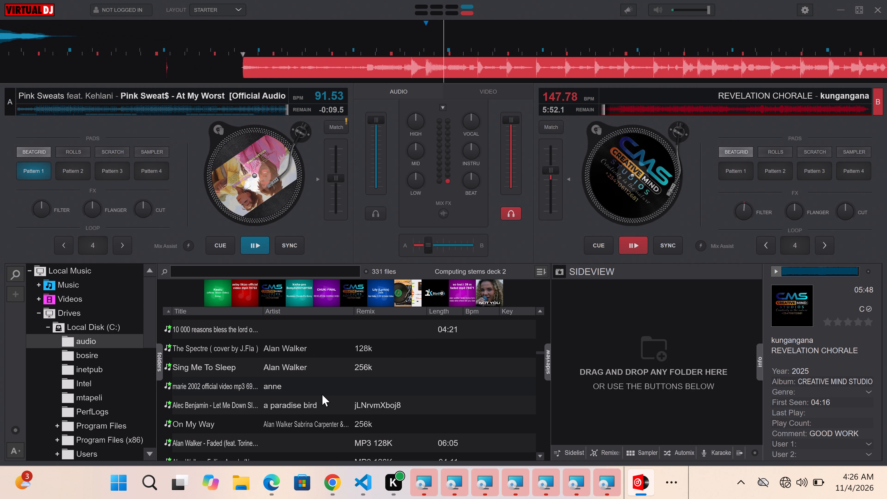
Pause At My Worst on deck A and shift the crossfader most of the way to deck B.
left_click(248, 245)
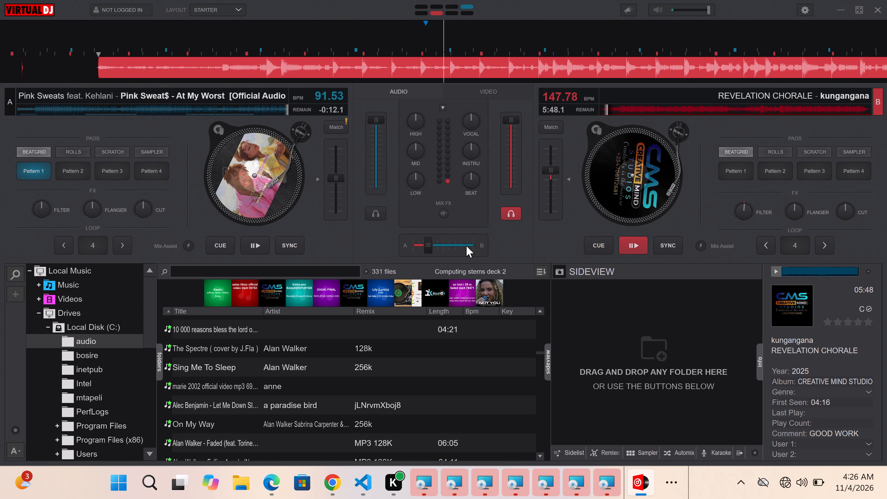
left_click(466, 245)
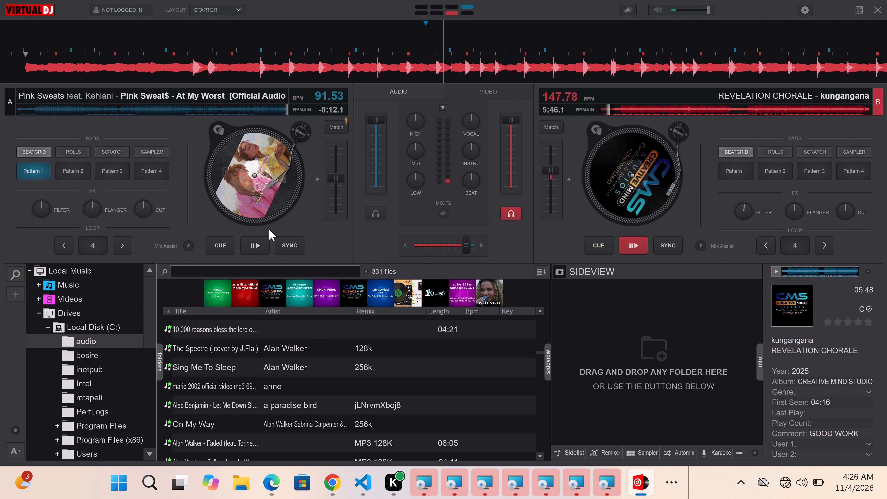
Scratch the end of At My Worst by moving deck A's platter back and forth.
left_click_drag(269, 229, 276, 200)
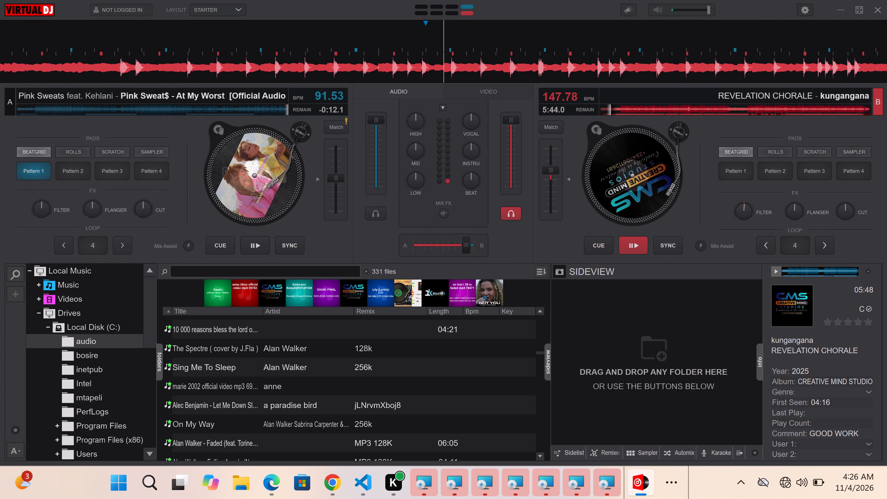
left_click_drag(276, 200, 275, 201)
left_click_drag(275, 201, 281, 194)
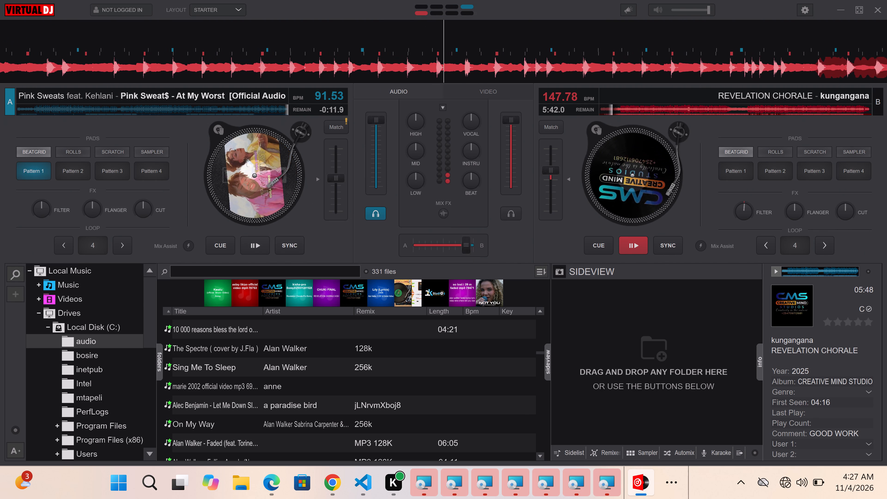
left_click_drag(281, 194, 331, 174)
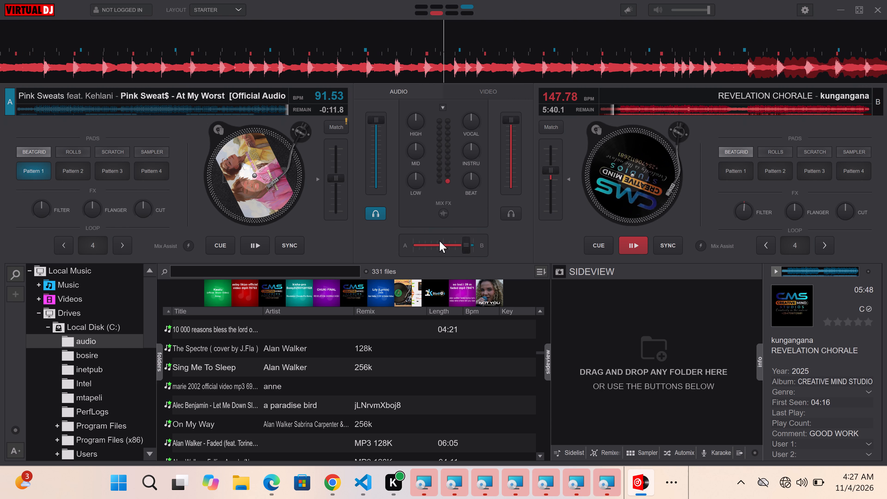
Bring the crossfader back to about the centre between decks A and B.
left_click(440, 242)
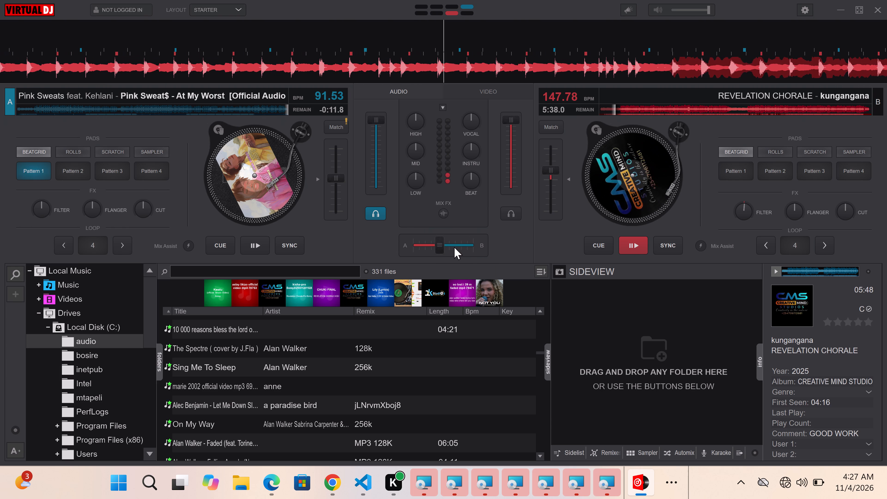
left_click(450, 243)
left_click_drag(450, 243, 316, 212)
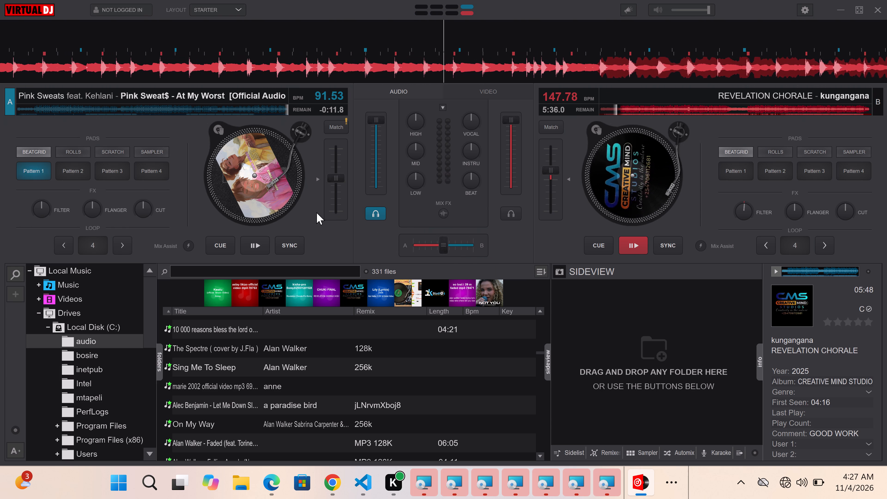
Scratch At My Worst again on deck A's platter with the crossfader centred.
left_click_drag(316, 212, 272, 193)
left_click_drag(272, 193, 281, 184)
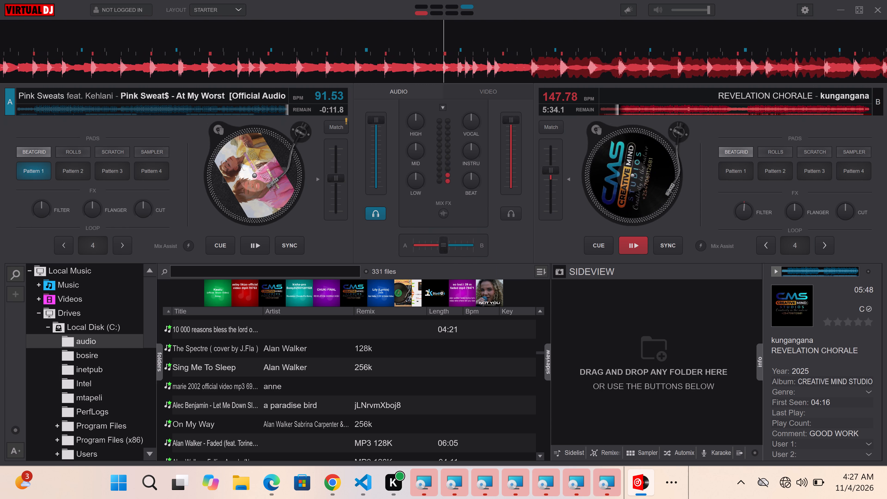
left_click_drag(281, 184, 253, 202)
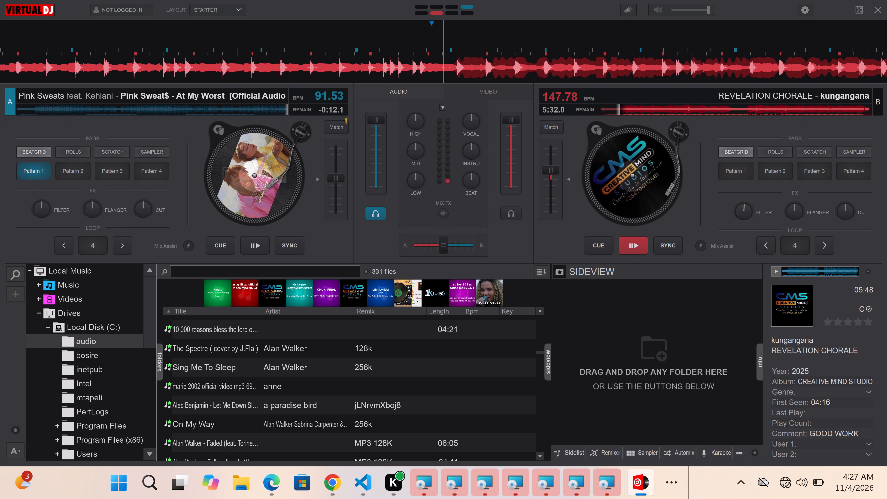
left_click_drag(236, 194, 244, 146)
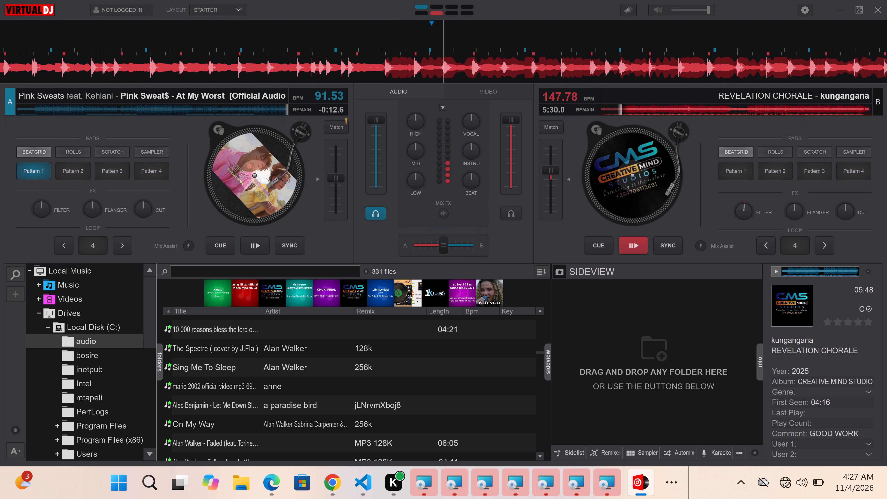
left_click_drag(244, 146, 266, 127)
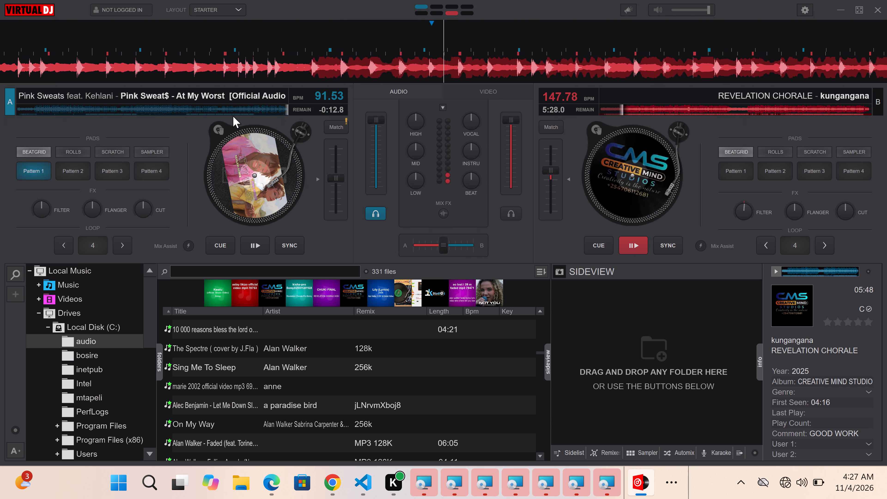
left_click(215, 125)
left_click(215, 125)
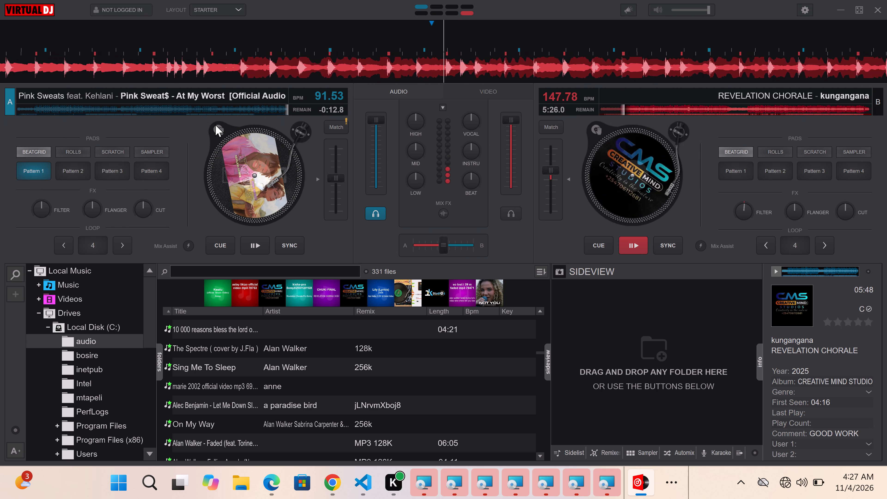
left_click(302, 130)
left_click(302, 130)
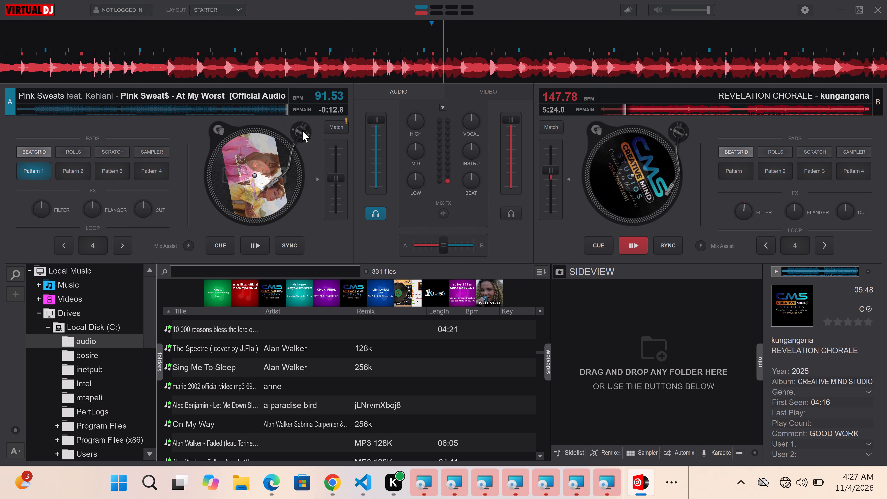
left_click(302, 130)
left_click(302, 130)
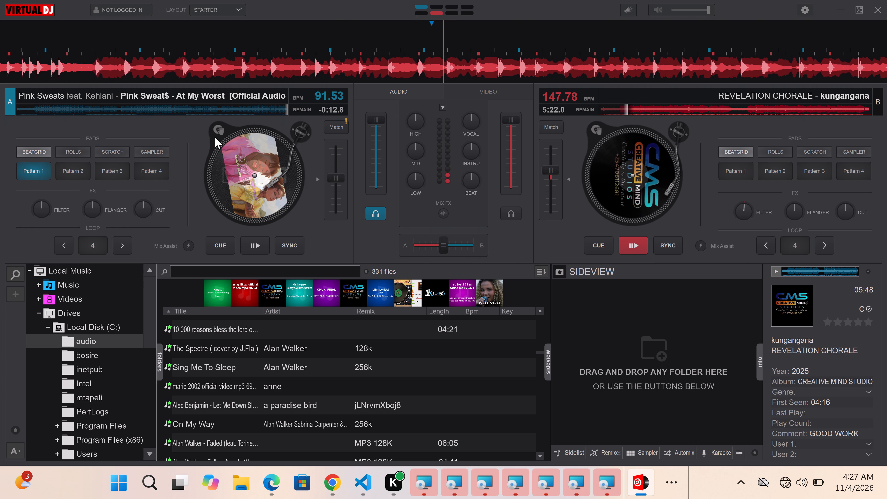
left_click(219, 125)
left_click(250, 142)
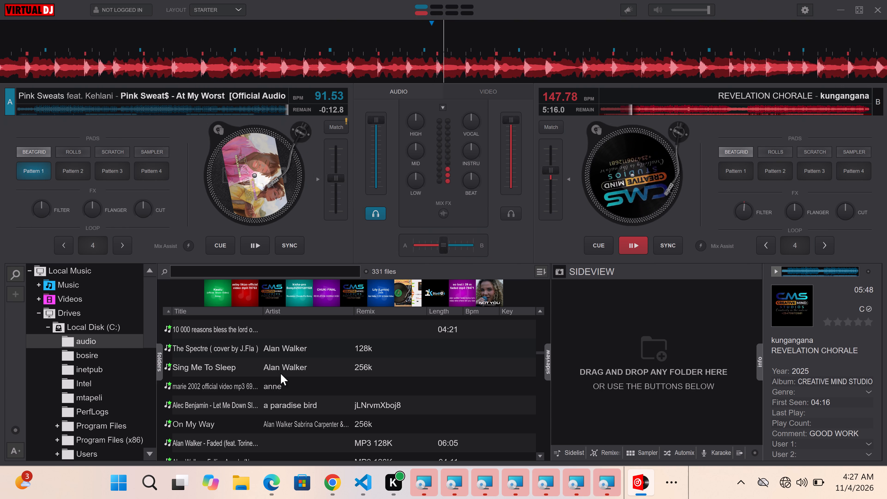
Load Alan Walker - Faded (Live Performance) from the song list onto deck A.
left_click_drag(237, 447, 246, 400)
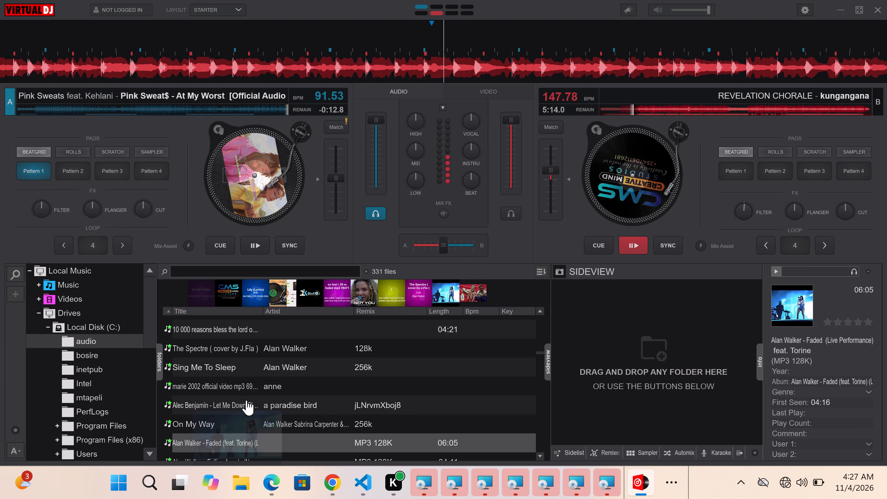
left_click_drag(246, 400, 245, 160)
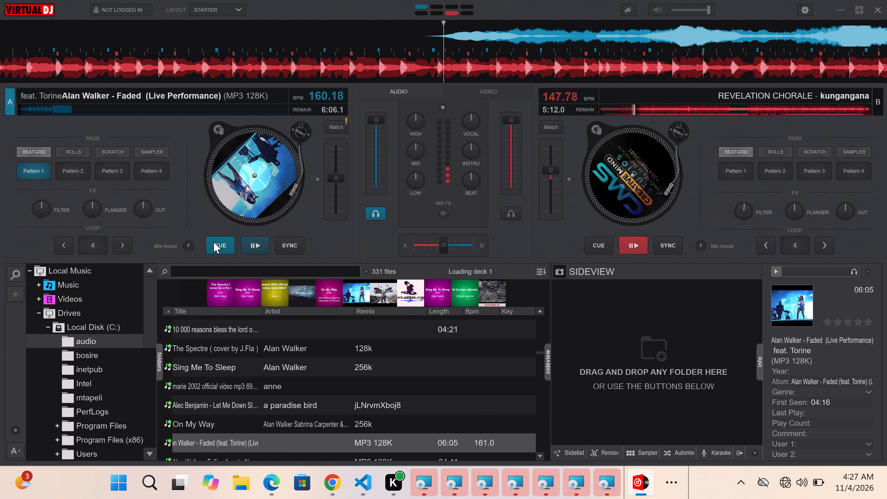
Preview Faded from its starting cue point on deck A.
left_click_drag(207, 242, 211, 199)
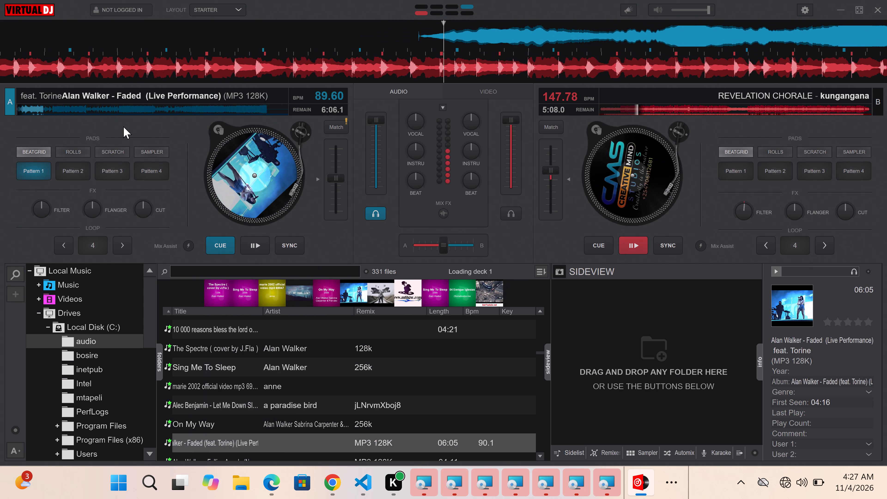
left_click(198, 245)
left_click(216, 246)
left_click_drag(216, 246, 0, 94)
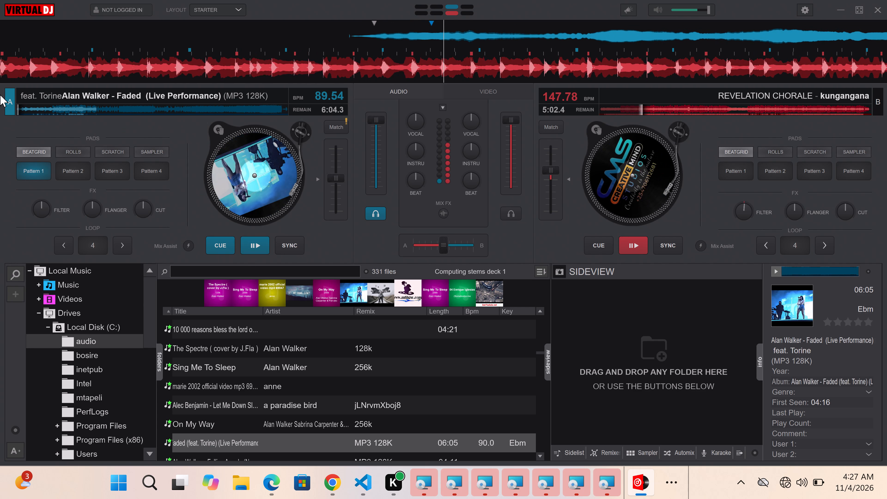
Jump ahead in Faded on deck A to about 5:49.8 remaining.
left_click_drag(0, 94, 0, 85)
left_click(23, 107)
left_click(29, 110)
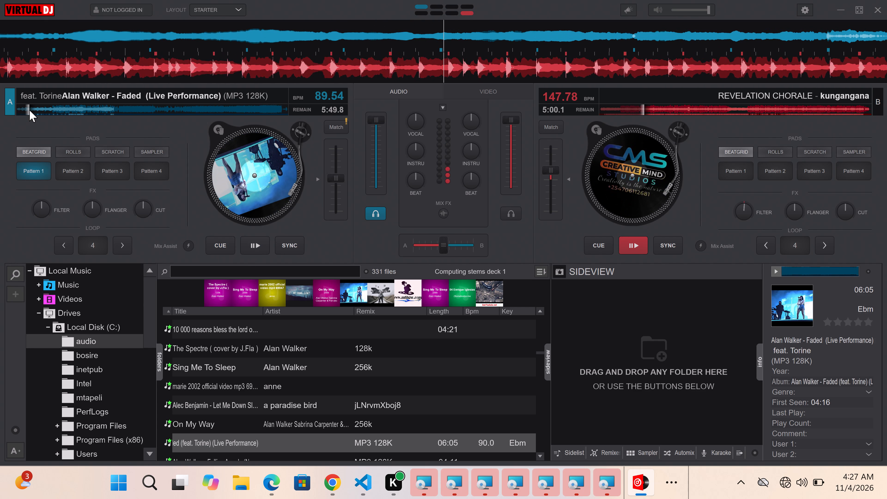
Set deck A's cue point at the current position and start Faded playing from it.
left_click_drag(219, 240, 251, 245)
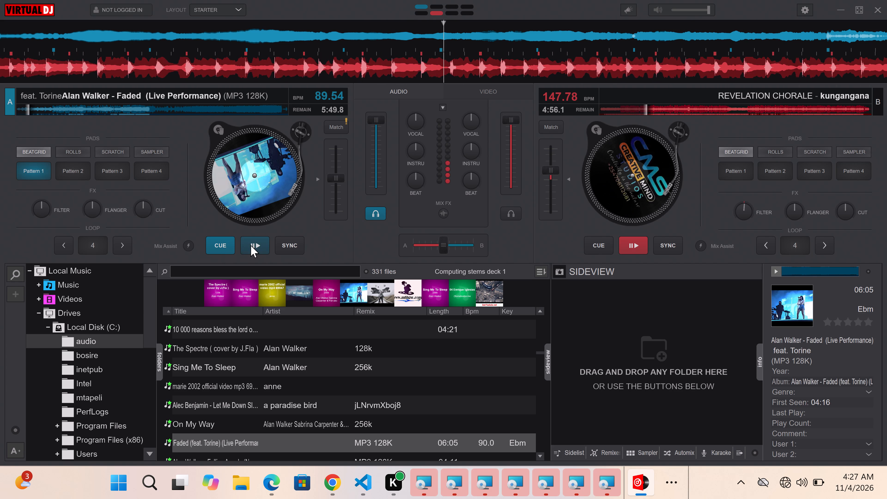
left_click(251, 245)
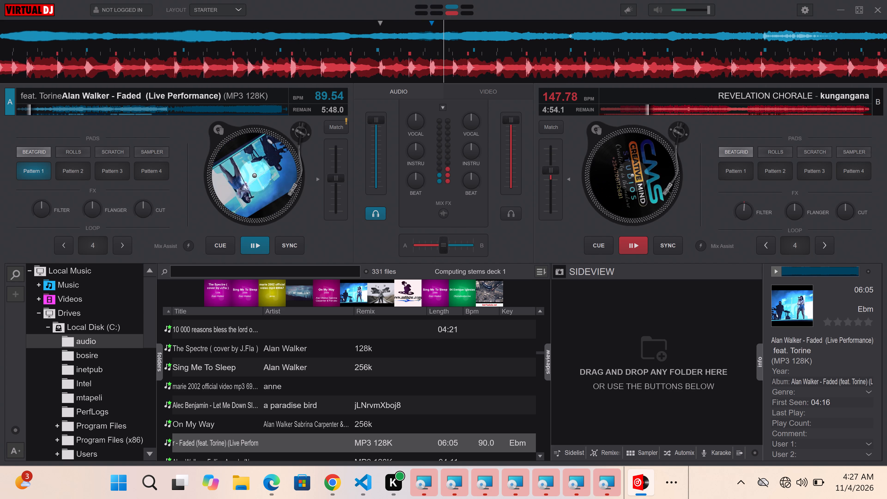
Hold deck B's platter briefly and pause kungangana.
left_click_drag(627, 181, 785, 161)
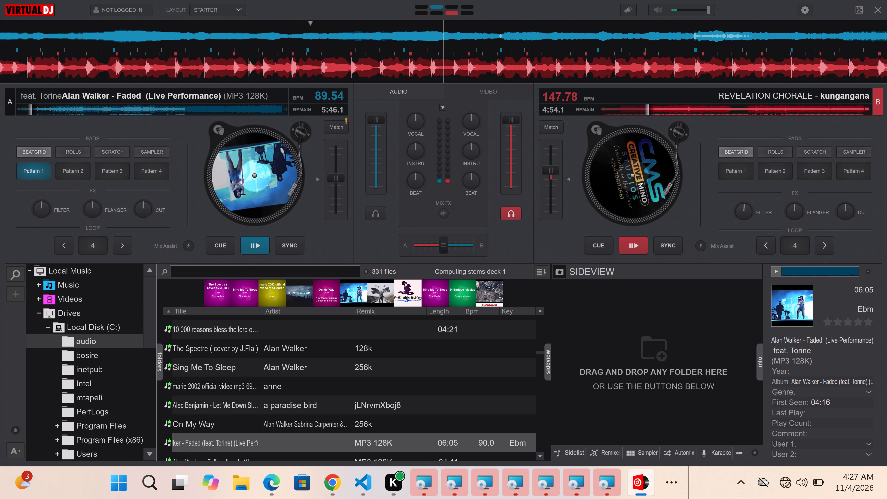
left_click_drag(785, 161, 689, 246)
left_click(628, 245)
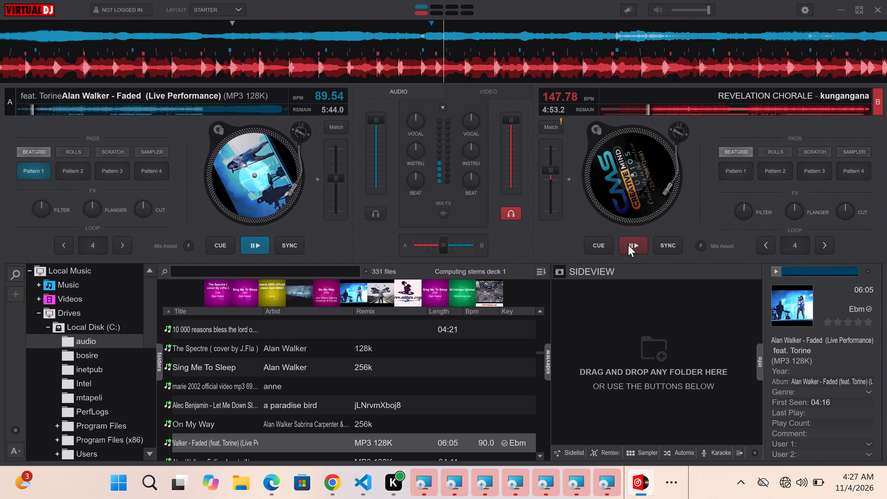
Turn off beatgrid Pattern 1 on deck A.
left_click(21, 174)
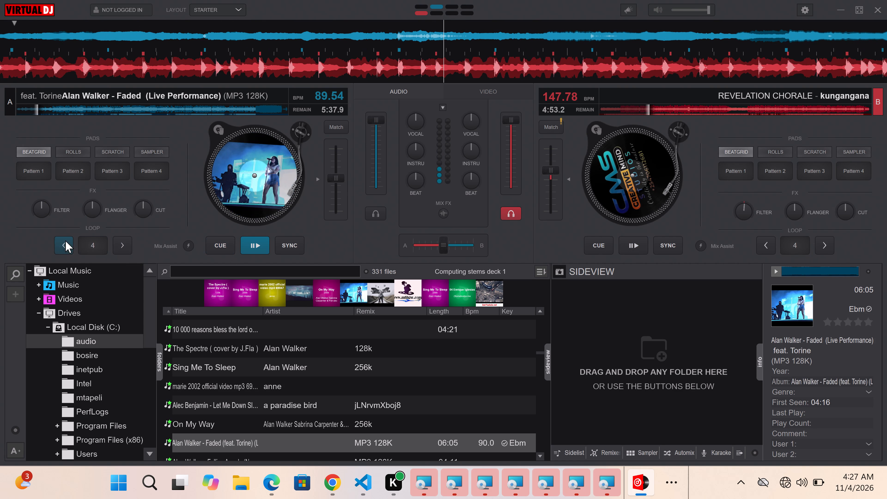
Shorten deck A's loop length to 1/2 beat and trigger the loop, accepting the preselected loop-back direction.
left_click(58, 243)
double_click(58, 243)
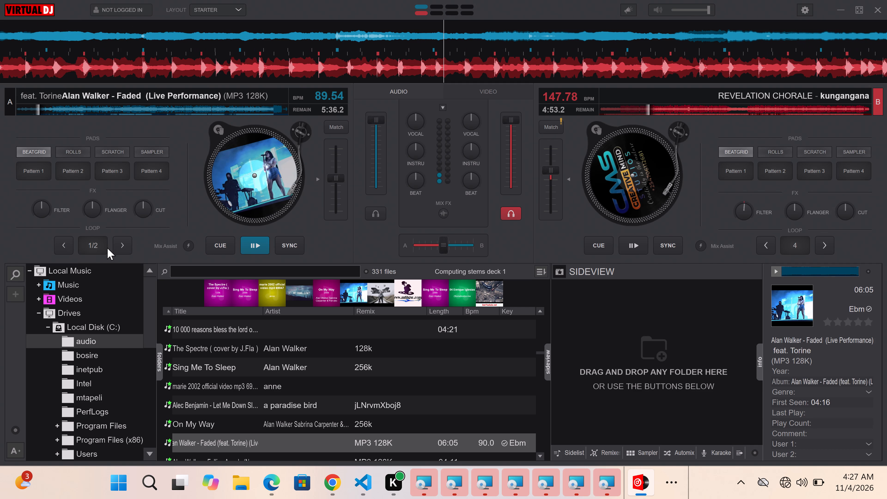
double_click(89, 247)
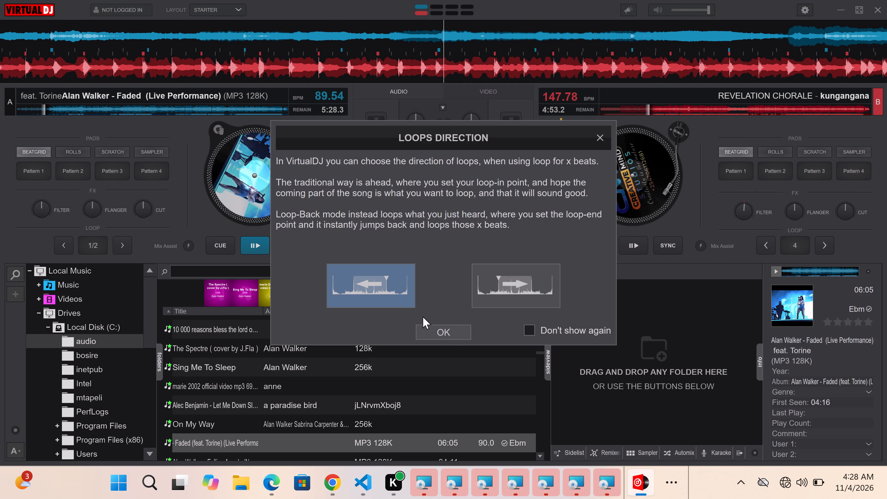
left_click(450, 335)
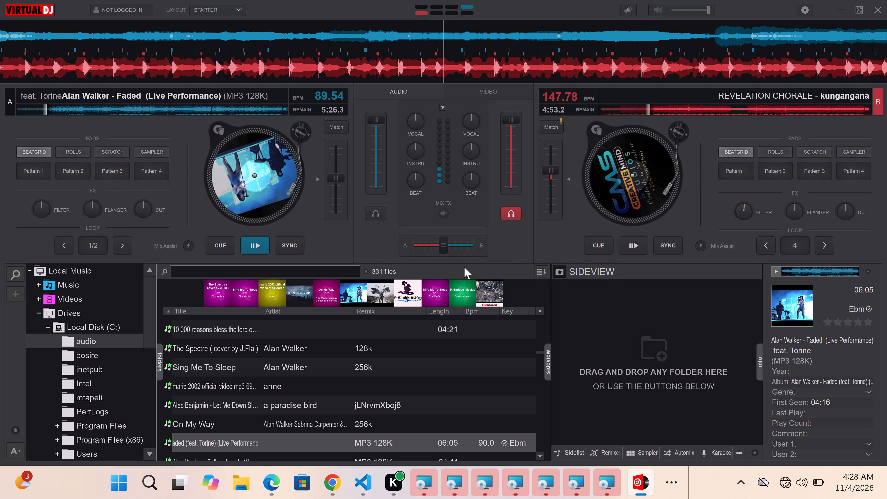
Nudge the crossfader slightly past centre toward deck B.
left_click(452, 242)
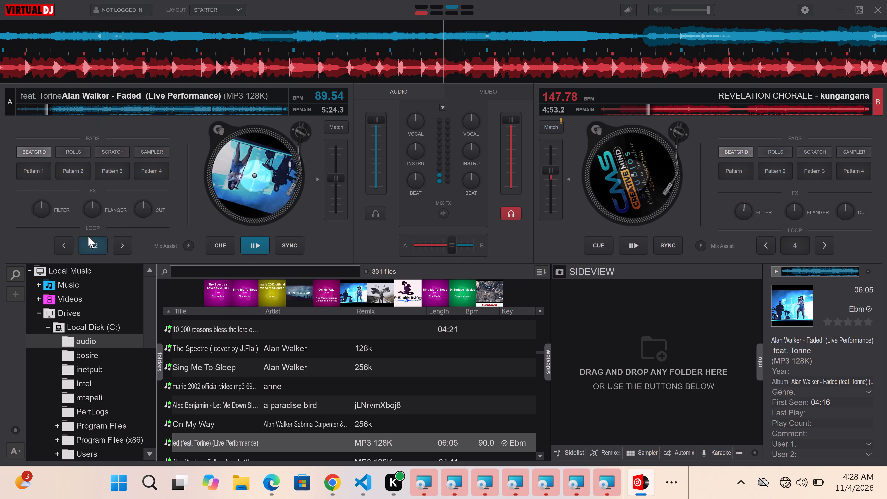
Switch the 1/2-beat loop on and off repeatedly while Faded plays on deck A.
left_click(88, 236)
left_click_drag(88, 236, 88, 240)
left_click(88, 240)
triple_click(88, 240)
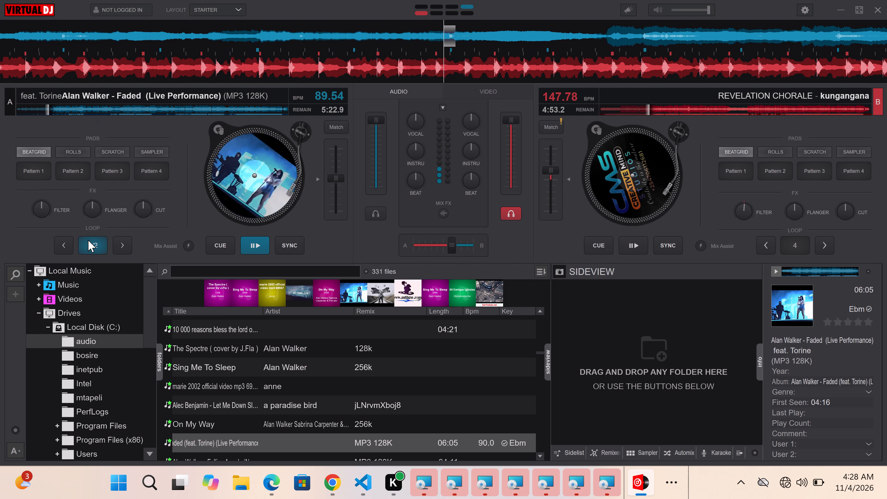
triple_click(88, 240)
double_click(88, 240)
left_click_drag(88, 240, 64, 245)
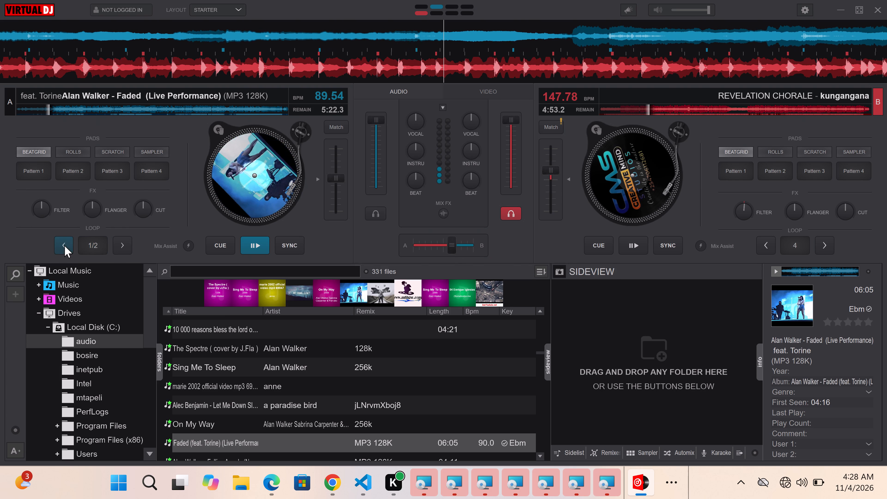
Shorten deck A's loop to 1/4 beat and switch it on and off repeatedly during Faded.
left_click(64, 245)
triple_click(98, 250)
triple_click(98, 250)
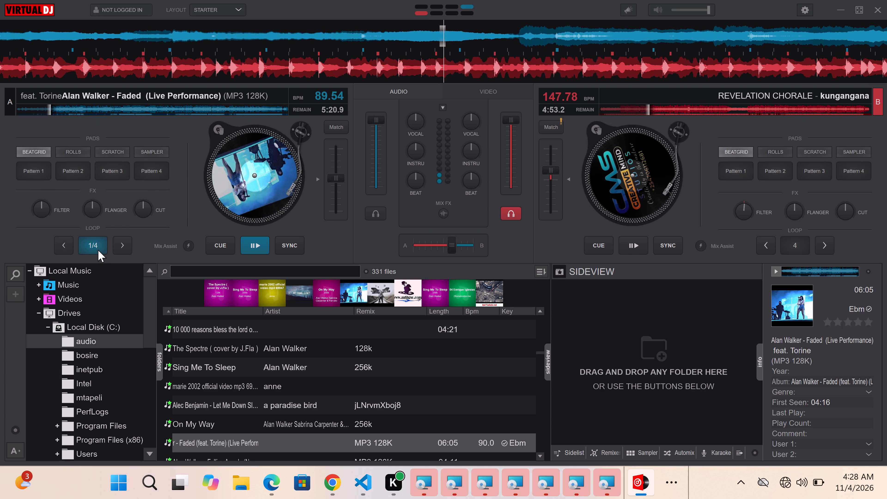
triple_click(98, 250)
double_click(98, 250)
left_click_drag(98, 250, 113, 253)
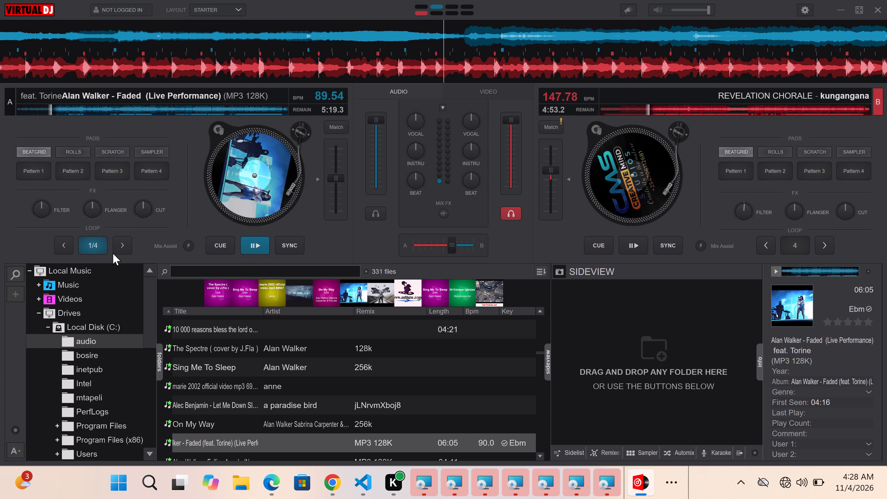
Switch deck A's 1/4-beat loop on and off repeatedly while Faded plays.
left_click_drag(113, 253, 89, 250)
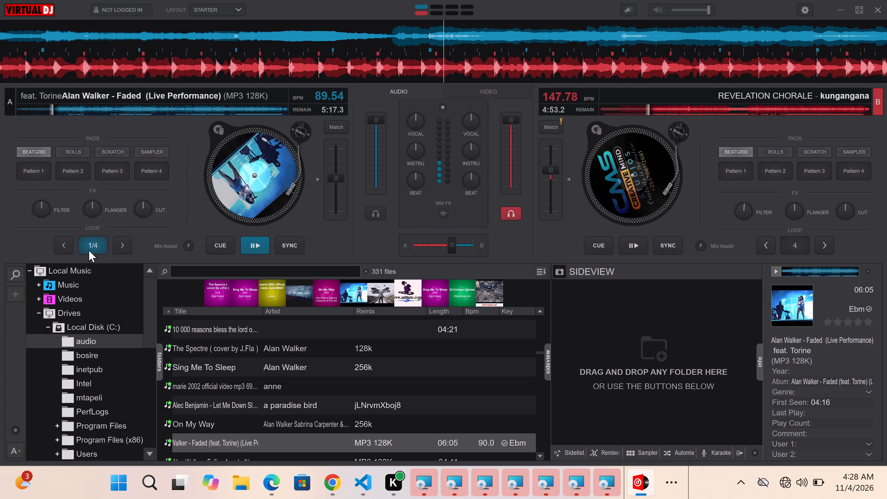
triple_click(89, 250)
triple_click(89, 250)
left_click(89, 250)
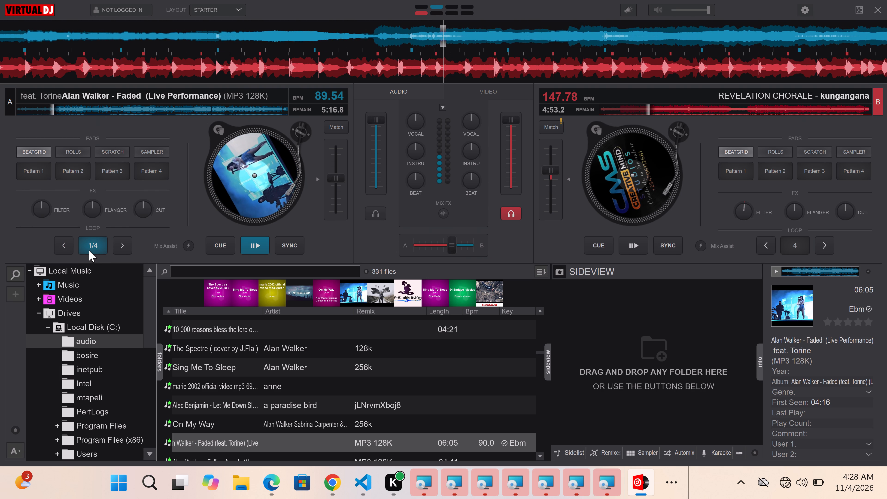
left_click(90, 248)
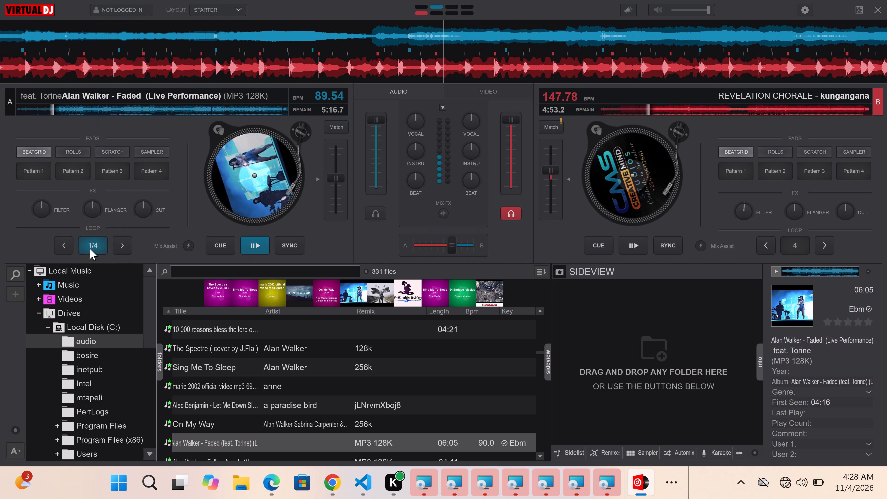
left_click(90, 248)
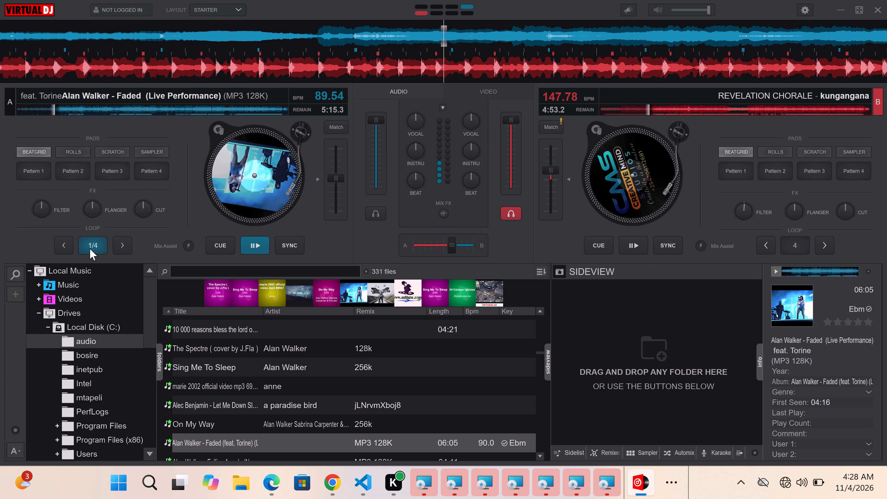
left_click(90, 248)
Lengthen deck A's loop to 1/2 beat and toggle the loop.
left_click(122, 247)
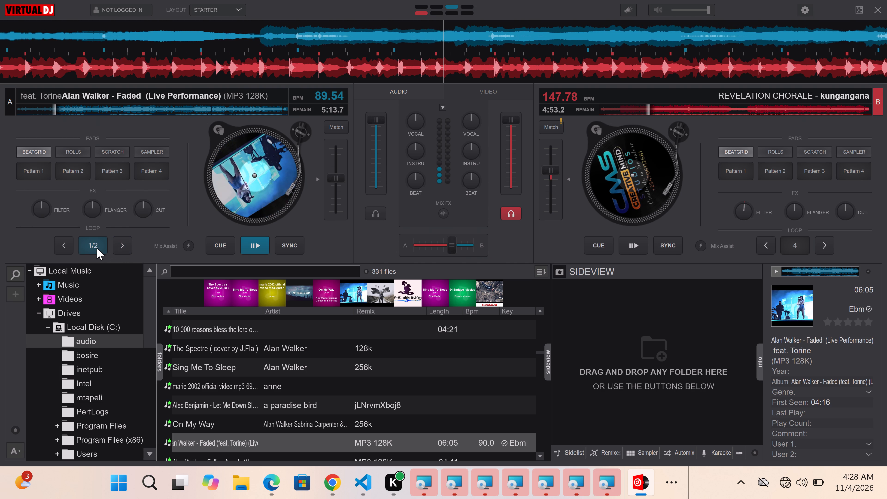
left_click(93, 246)
left_click(93, 246)
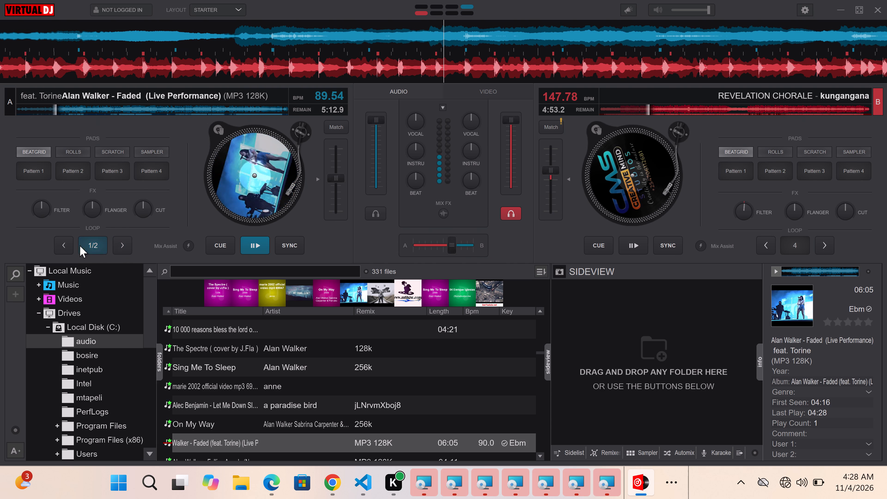
Shorten deck A's loop to 1/8 beat and toggle it, leaving the loop switched off.
double_click(59, 246)
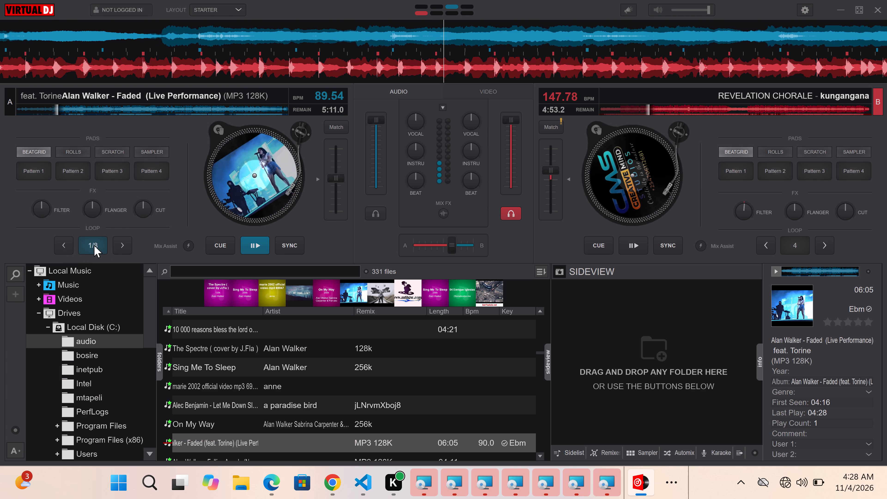
left_click(94, 245)
left_click(94, 245)
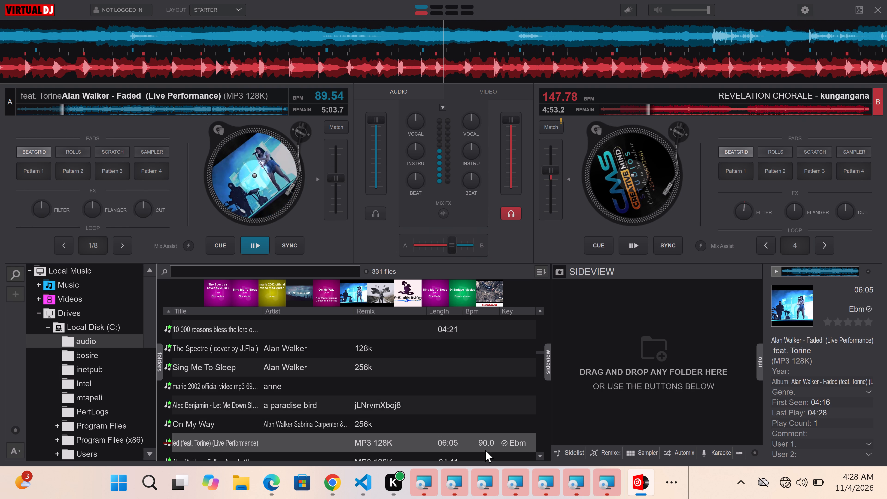
Browse the audio folder's song list for another track to mix with Faded.
triple_click(540, 455)
left_click(540, 455)
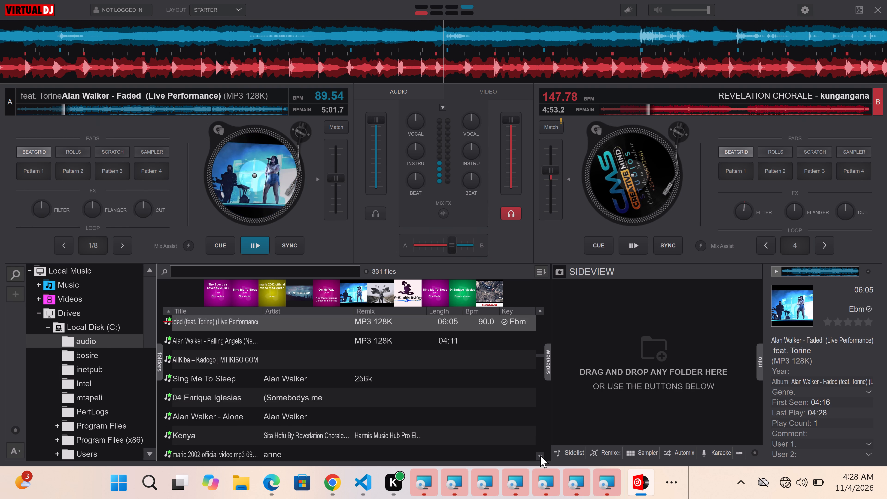
triple_click(540, 455)
double_click(540, 455)
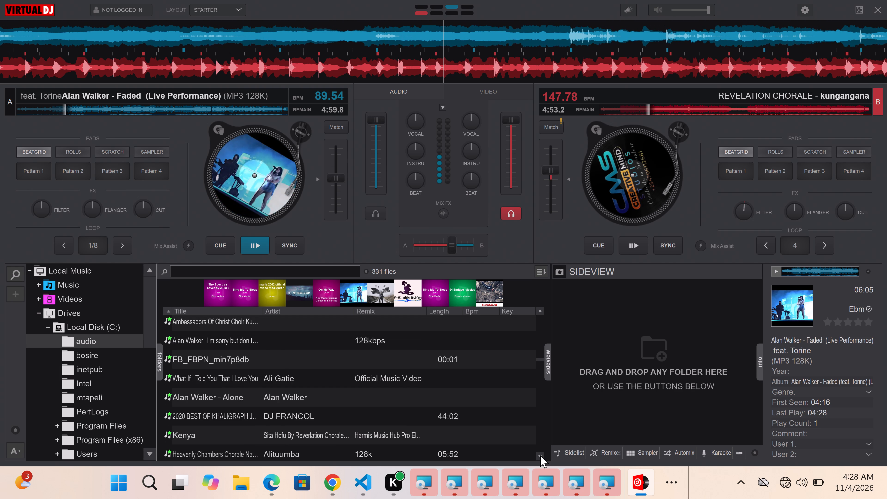
triple_click(540, 455)
left_click(540, 455)
double_click(540, 455)
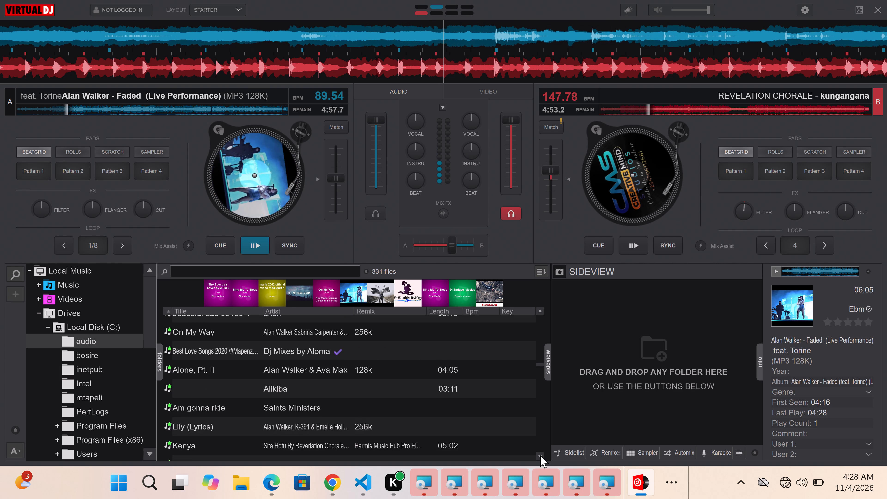
double_click(540, 455)
triple_click(540, 455)
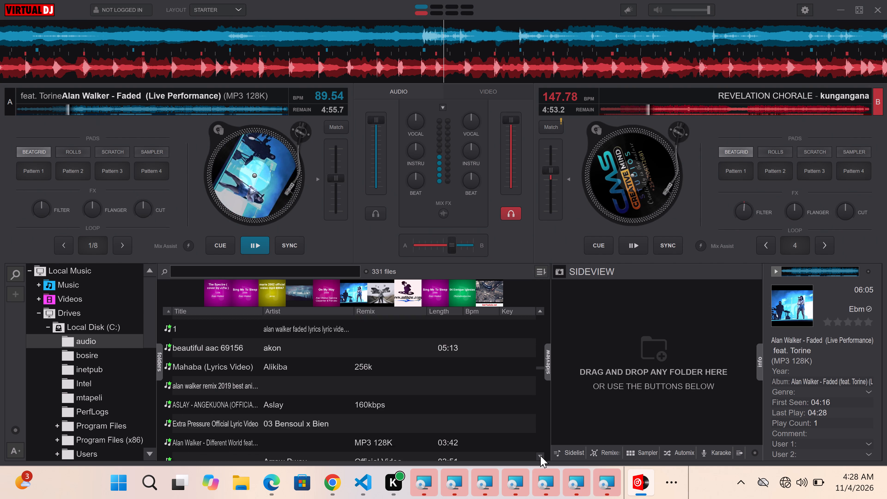
left_click(540, 455)
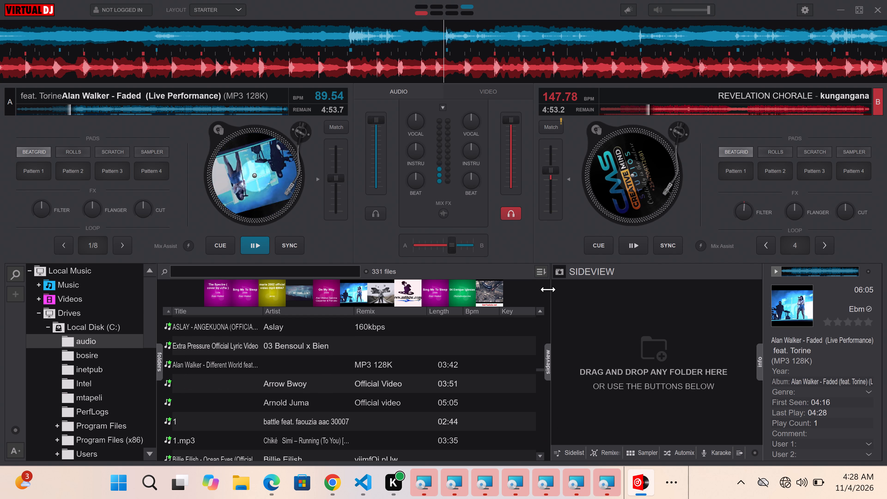
triple_click(540, 310)
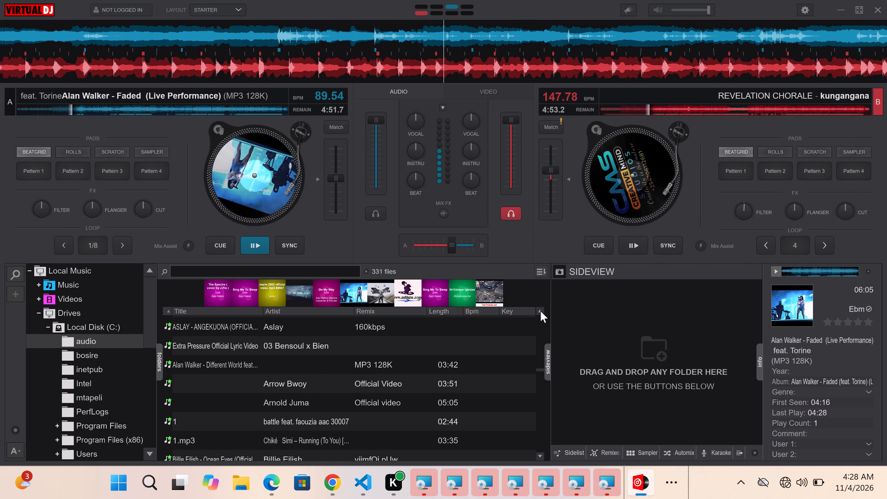
left_click(540, 310)
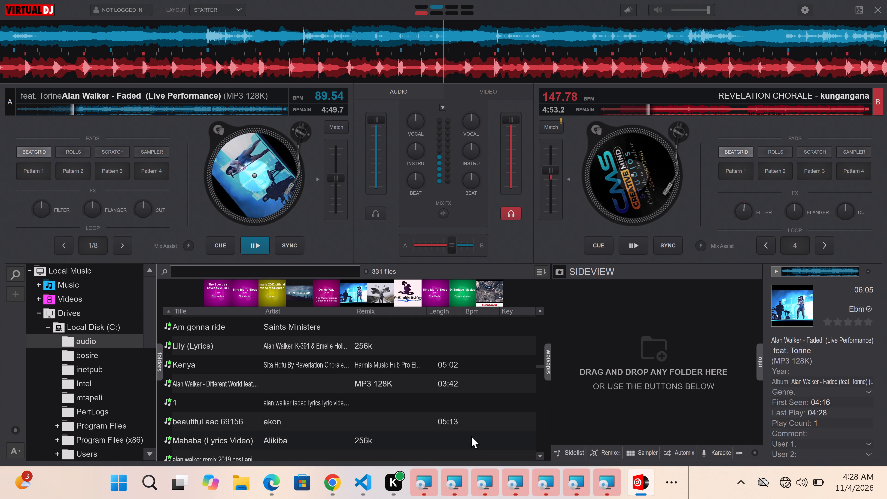
Search the audio folder for "male", shorten the search term, and clear the search.
left_click(312, 268)
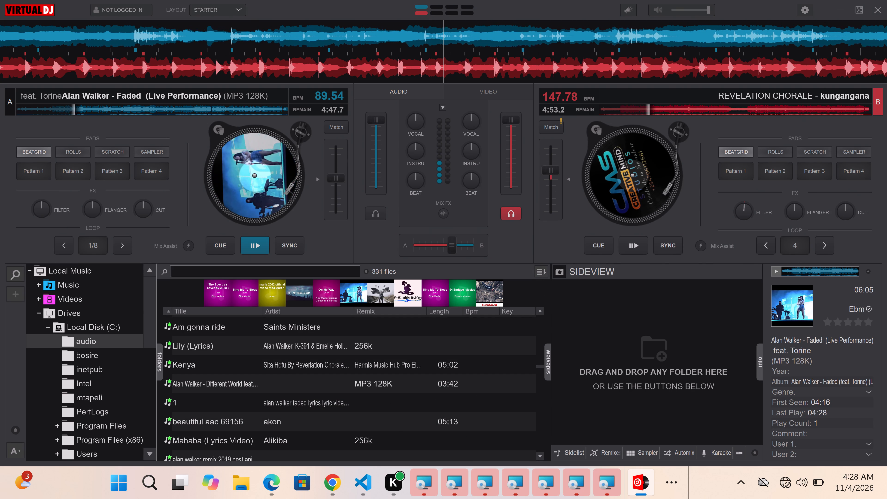
type("ma")
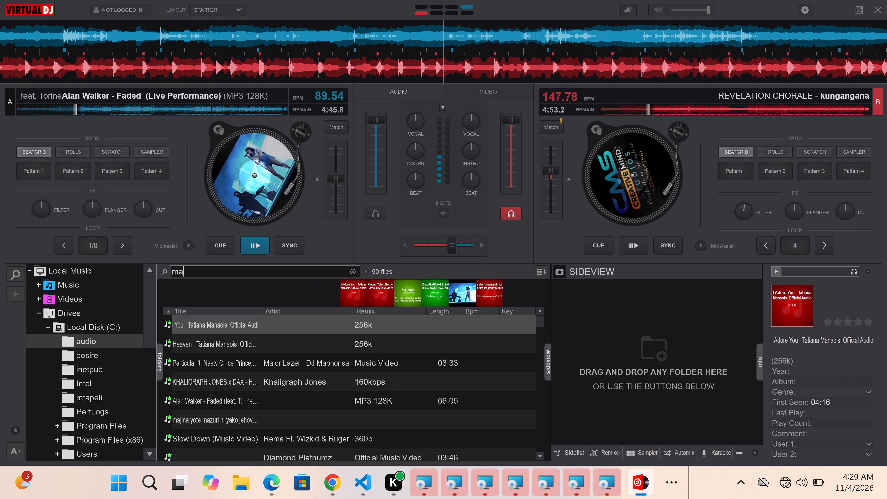
type("le")
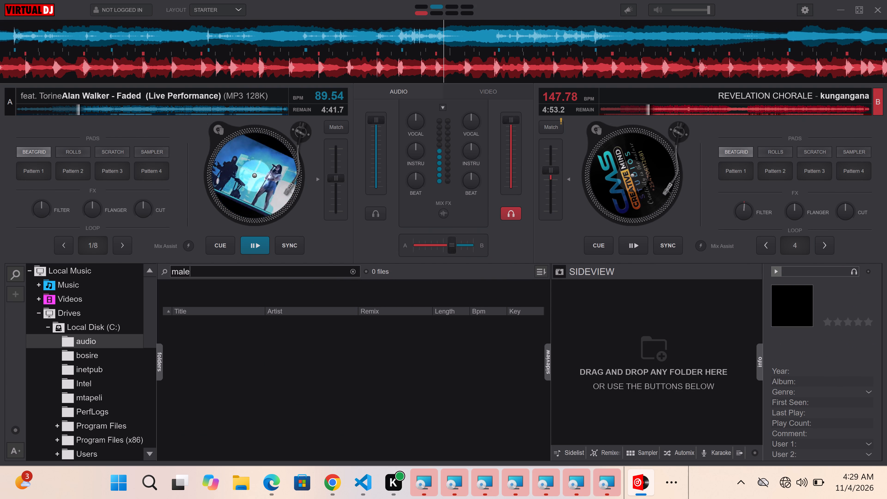
key("BackSpace")
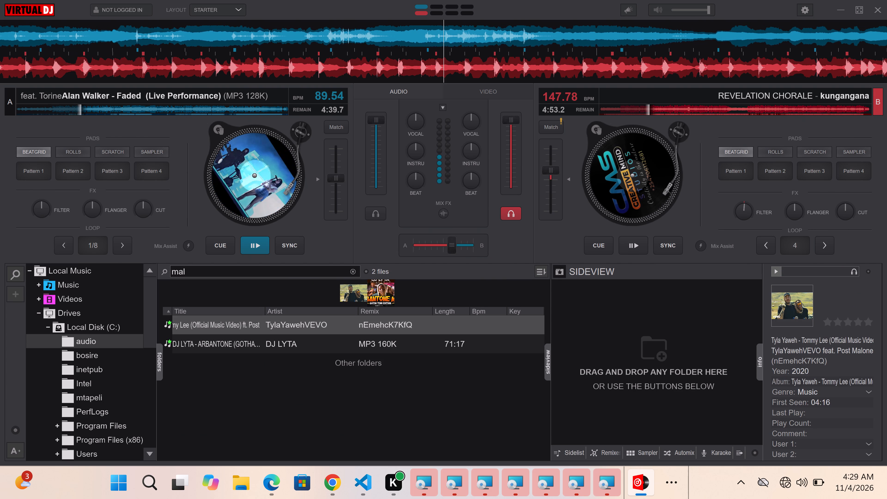
key("BackSpace")
key("BackSpace")
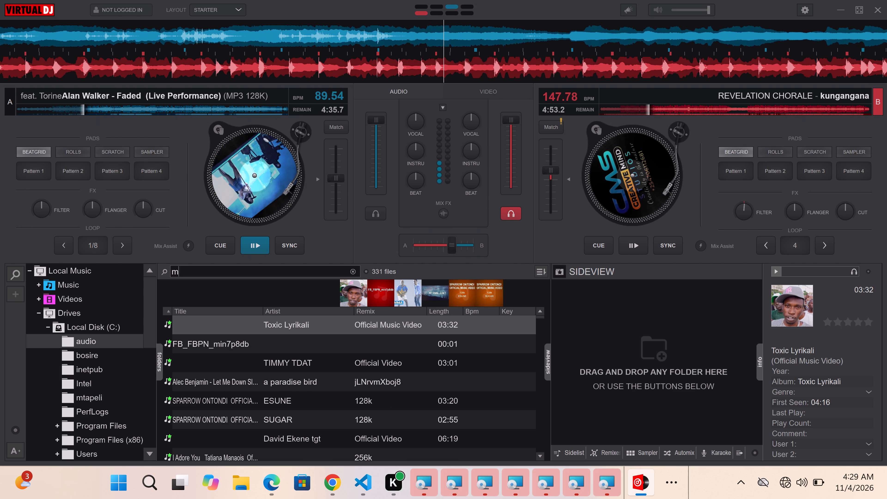
key("BackSpace")
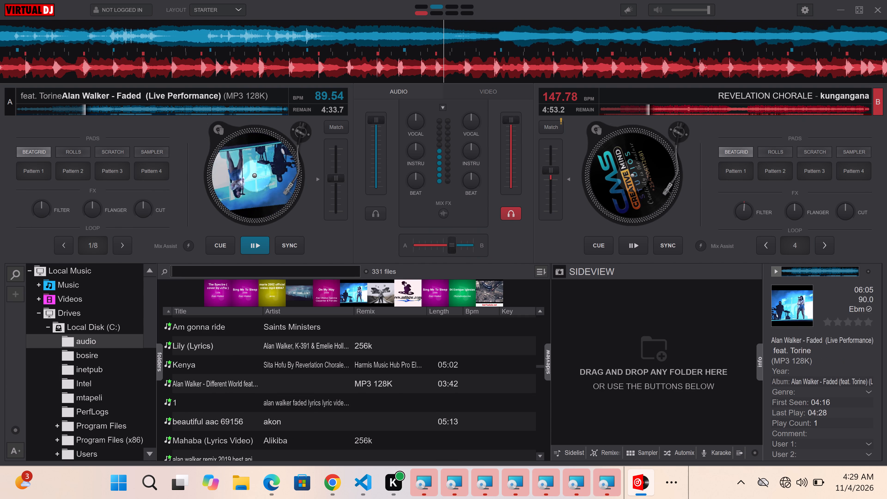
Find "justin bieber ghost mp3 53201" in the audio folder and load it onto deck B.
triple_click(541, 455)
left_click(541, 455)
triple_click(541, 455)
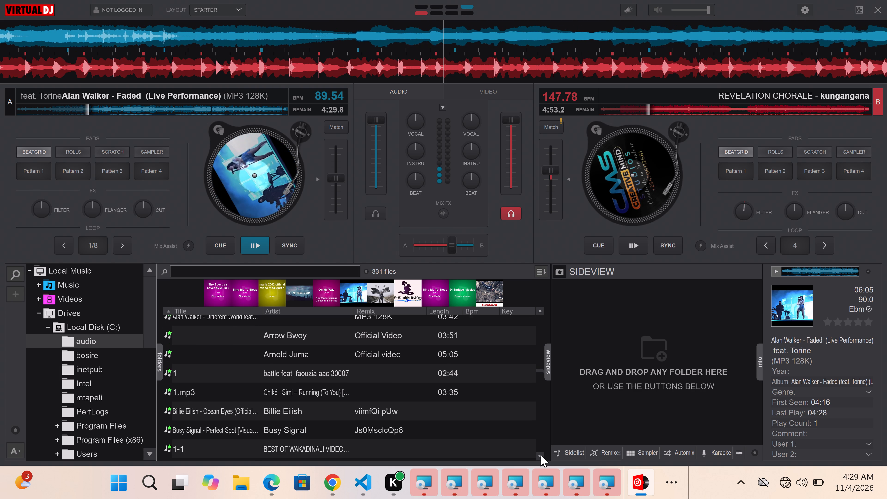
triple_click(541, 455)
triple_click(541, 455)
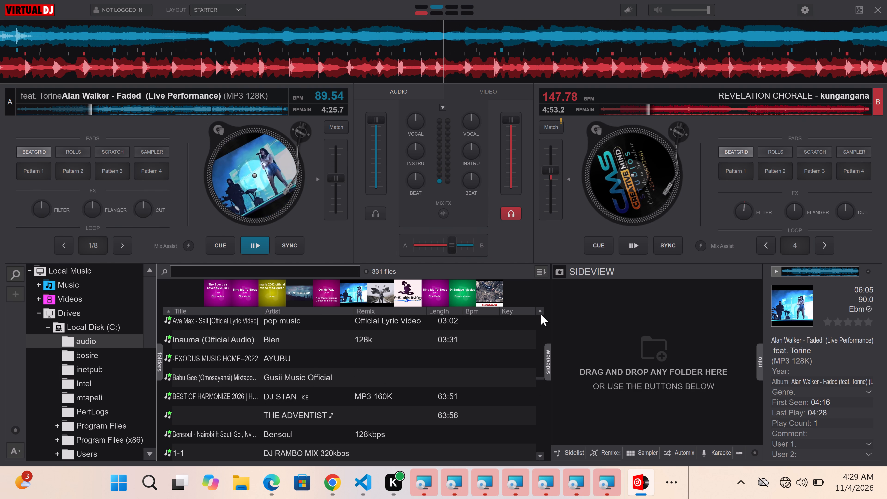
double_click(541, 455)
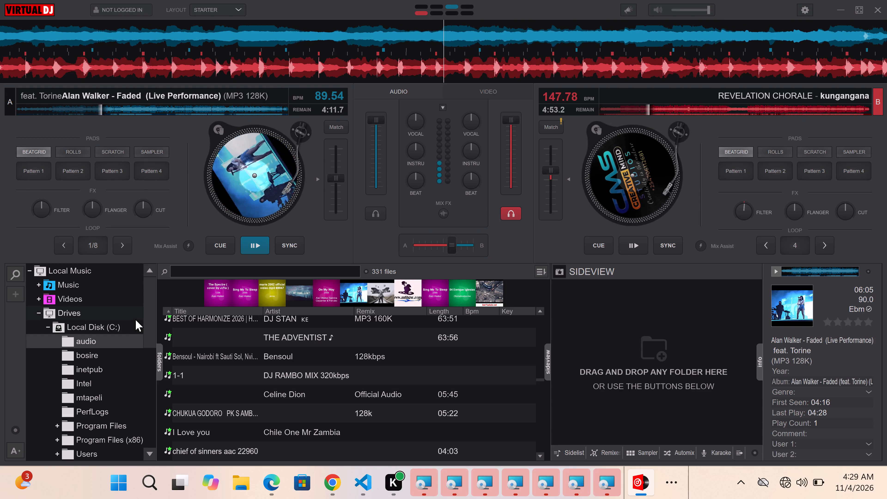
triple_click(539, 453)
left_click(539, 453)
triple_click(539, 453)
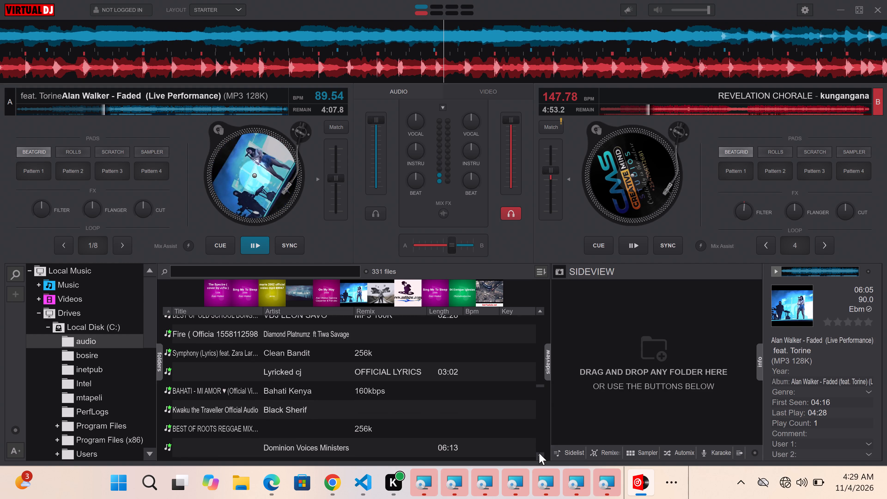
triple_click(539, 453)
double_click(539, 453)
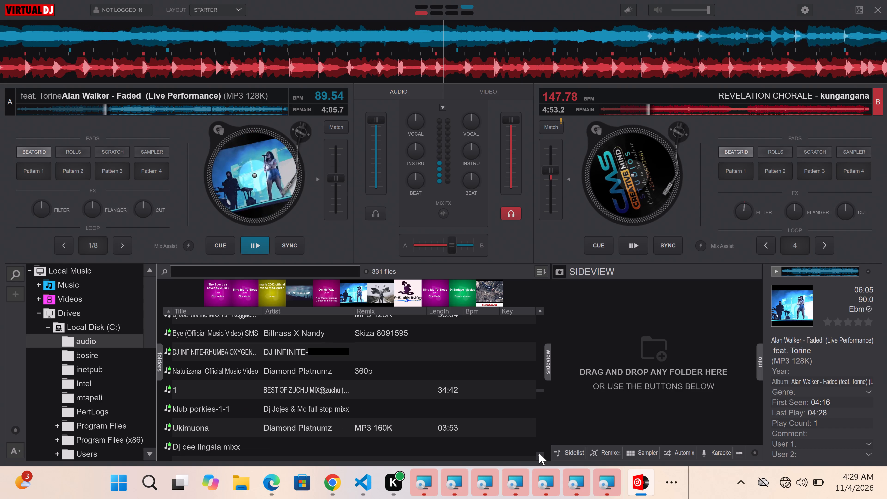
double_click(539, 453)
double_click(539, 453)
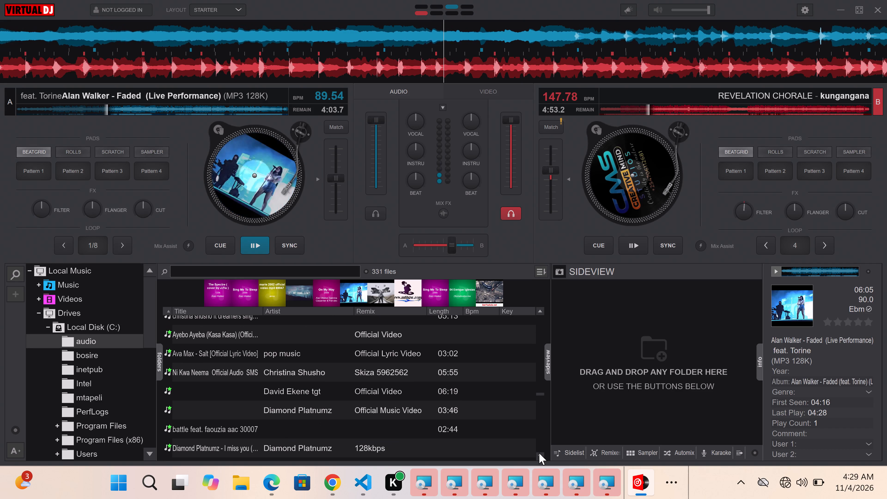
double_click(539, 453)
triple_click(539, 453)
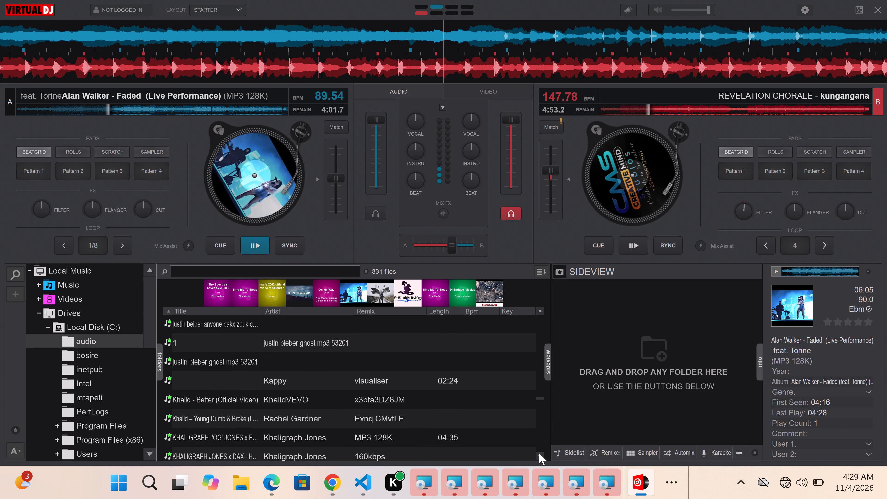
left_click(195, 358)
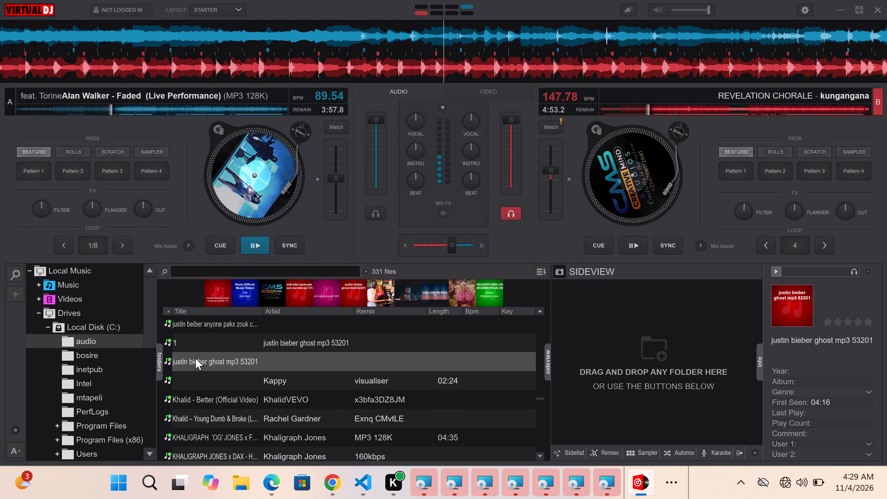
left_click(234, 356)
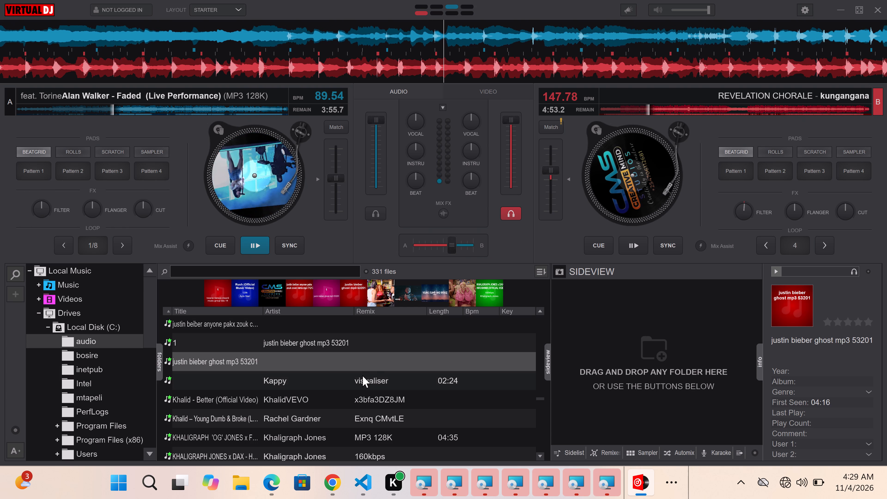
left_click_drag(374, 359, 610, 197)
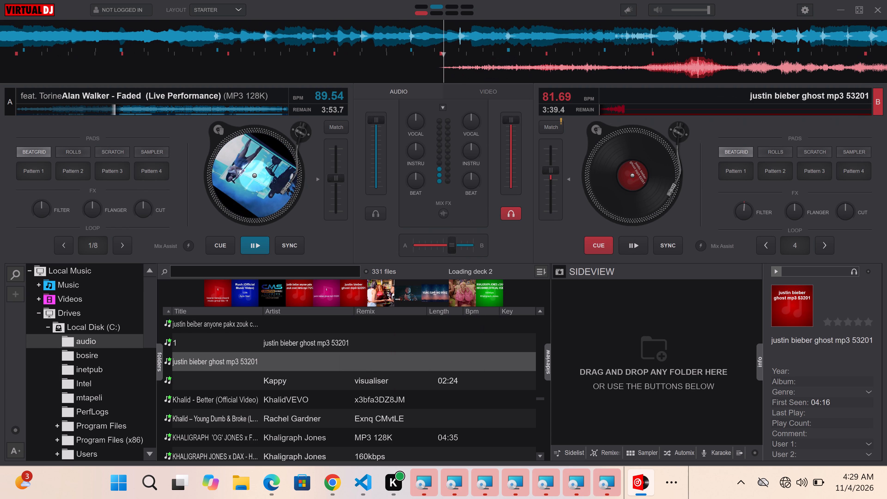
Briefly preview the justin bieber ghost track from its cue point on deck B.
left_click_drag(601, 242, 499, 251)
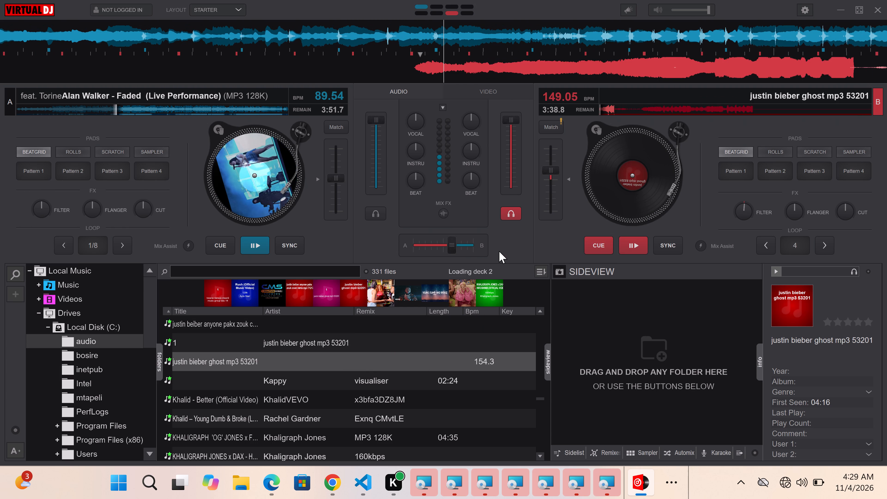
left_click_drag(499, 251, 514, 249)
Move the crossfader back to about the centre between the two decks.
left_click(441, 243)
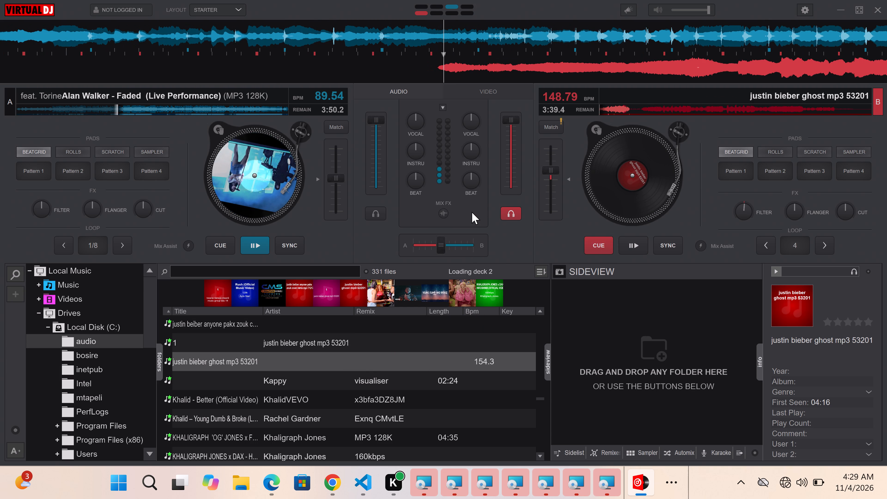
Jump deck B's track to a point near the start of its waveform.
left_click(606, 106)
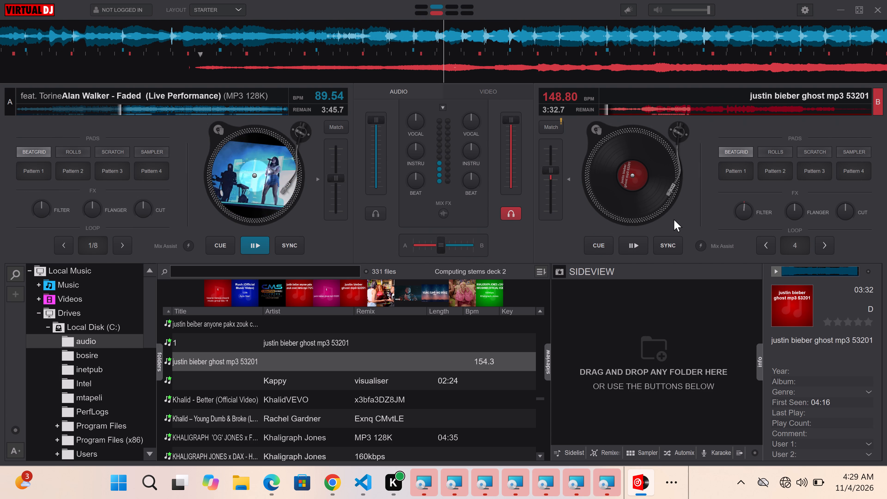
Sync deck B's justin bieber ghost track with Faded on deck A.
left_click(668, 243)
double_click(668, 243)
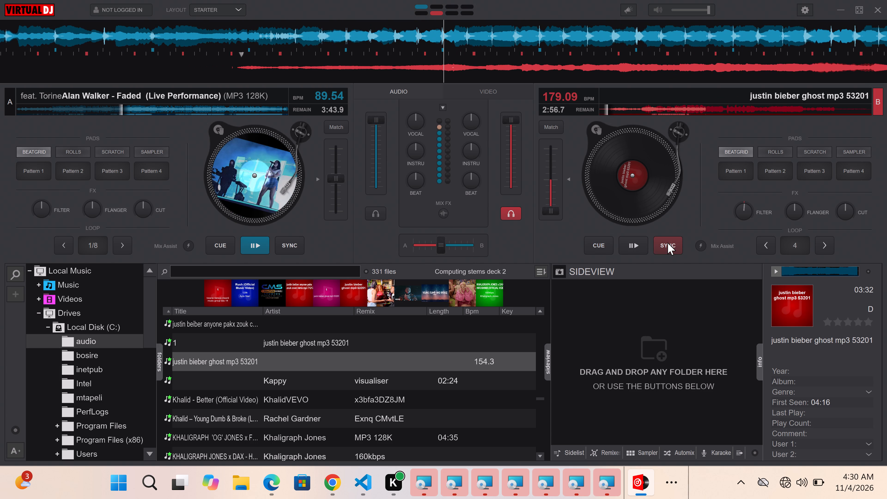
Sync the justin bieber ghost track on deck B with Faded on deck A again.
triple_click(668, 243)
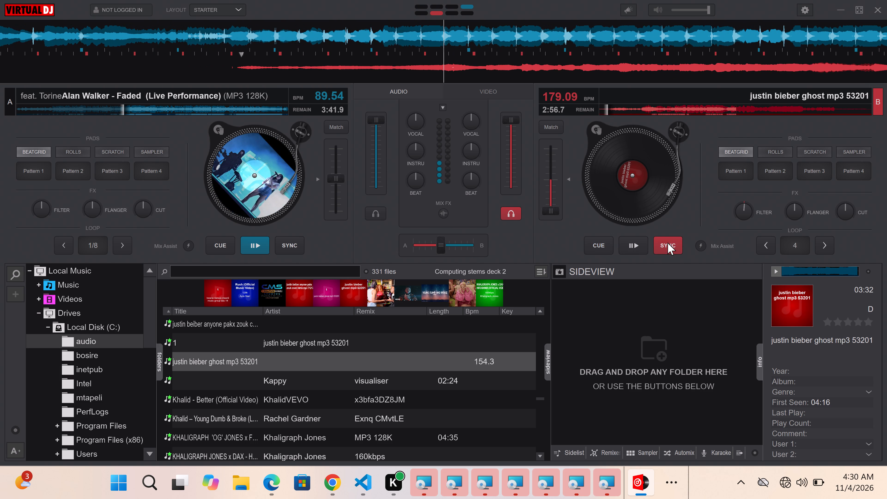
triple_click(668, 243)
left_click(668, 243)
left_click_drag(668, 243, 662, 245)
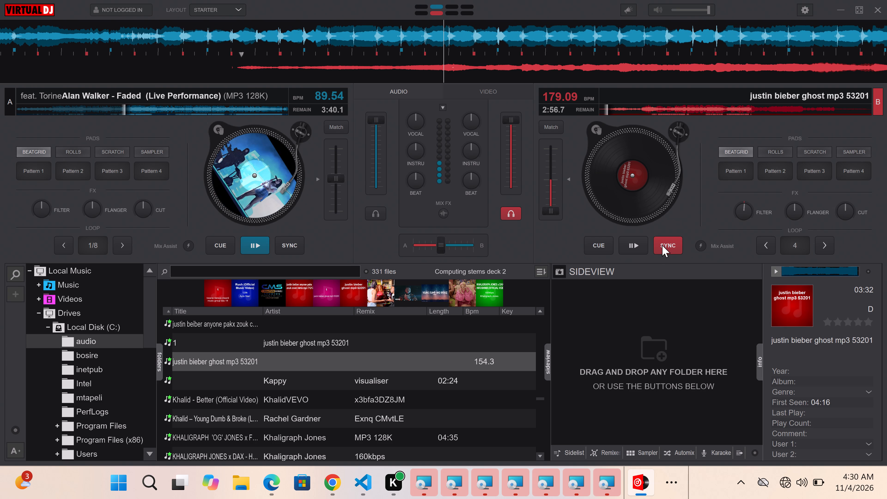
Move the crossfader toward deck A, then set it slightly past centre on deck B's side.
left_click_drag(662, 245, 467, 244)
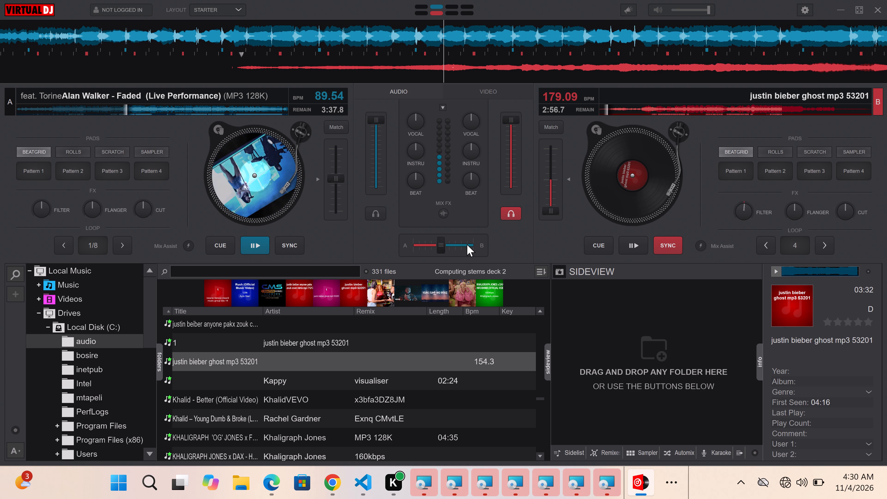
left_click_drag(467, 244, 468, 243)
left_click(425, 243)
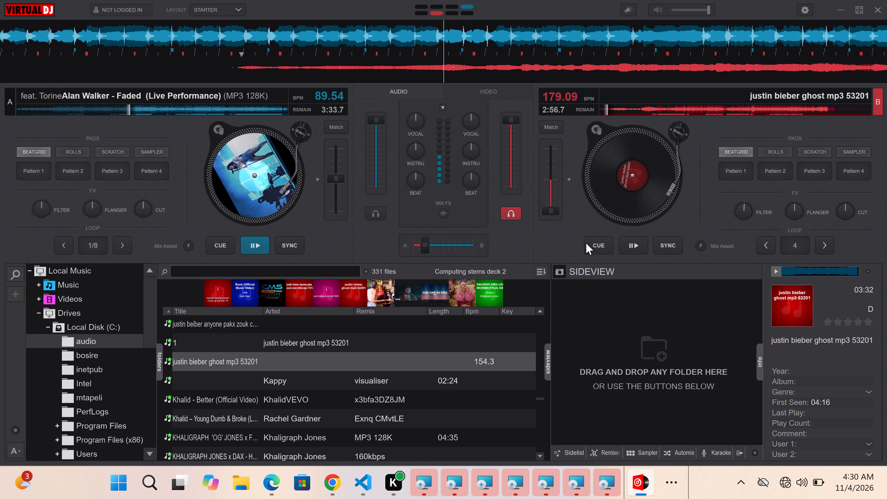
left_click(453, 248)
scroll(453, 248, "up", 1, "ctrl")
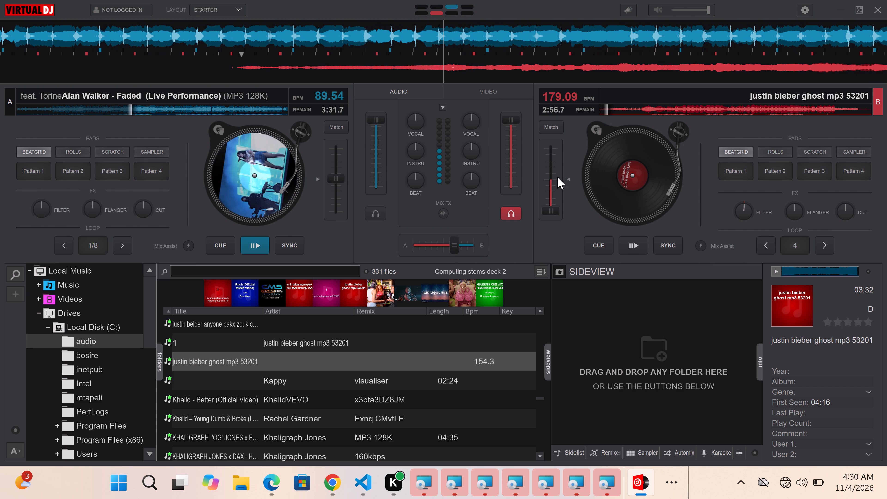
Scratch the stopped justin bieber ghost record on deck B to move it slightly forward in the track.
left_click_drag(611, 180, 615, 184)
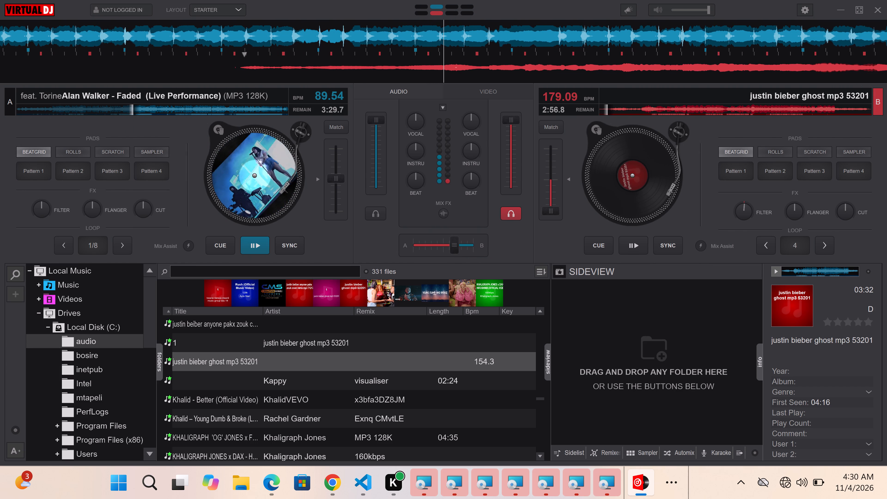
left_click_drag(615, 184, 643, 199)
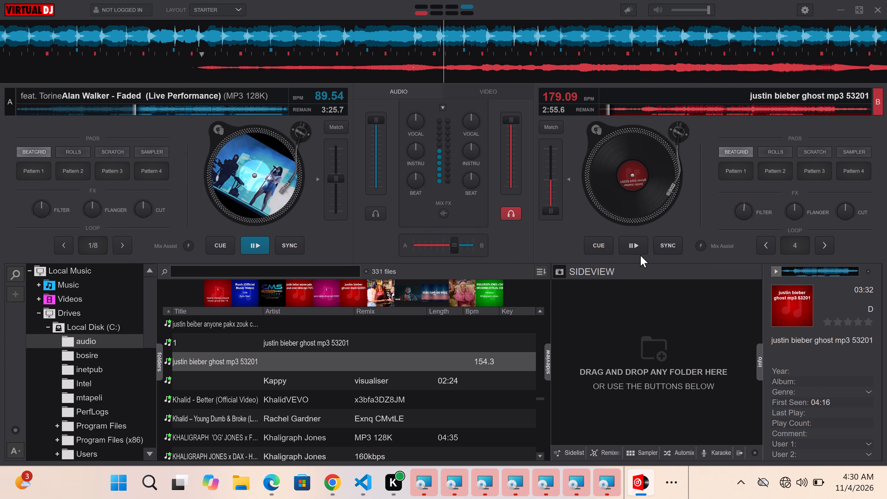
Shift the crossfader most of the way to deck A and start the justin bieber ghost track playing on deck B.
left_click(422, 243)
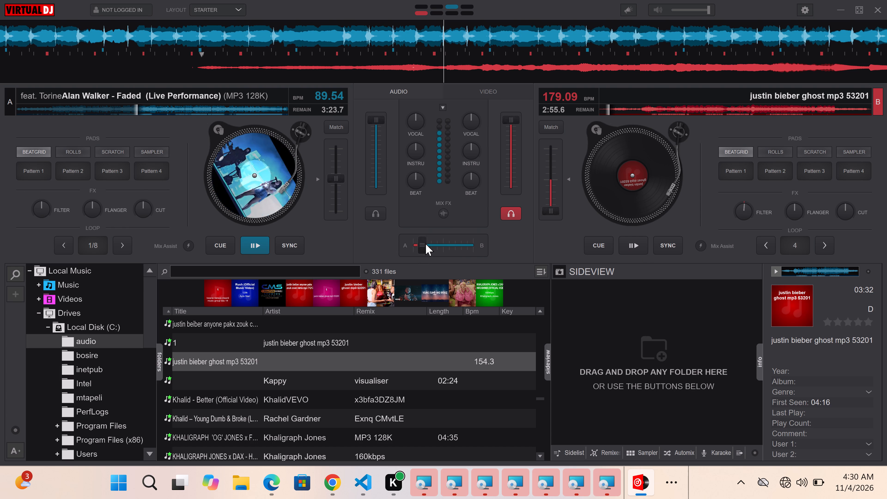
left_click(637, 240)
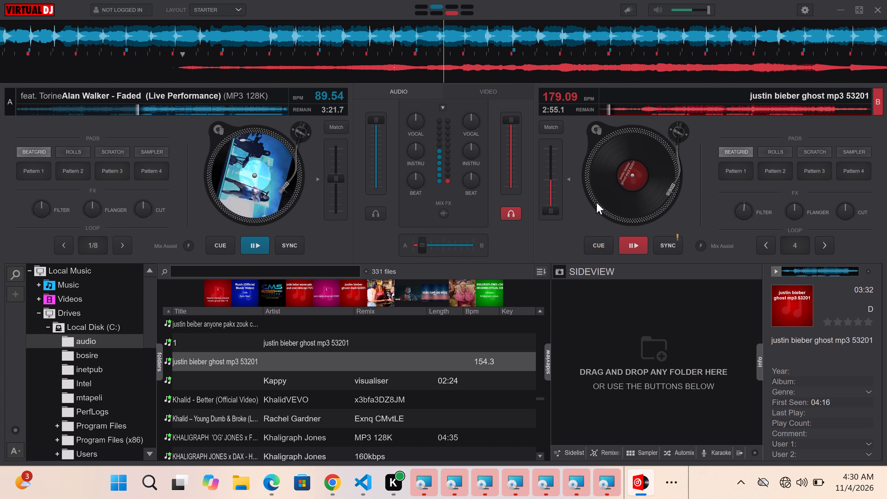
Scratch the playing justin bieber ghost record on deck B.
left_click_drag(602, 168, 596, 164)
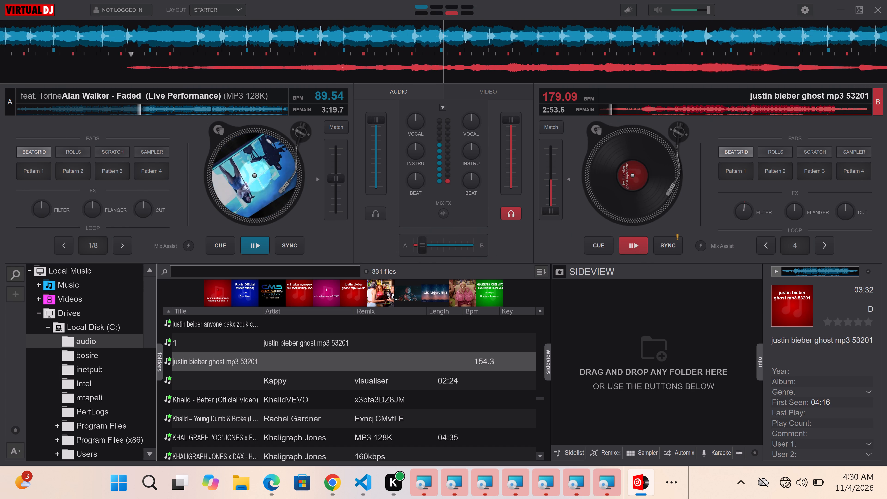
left_click_drag(596, 164, 587, 158)
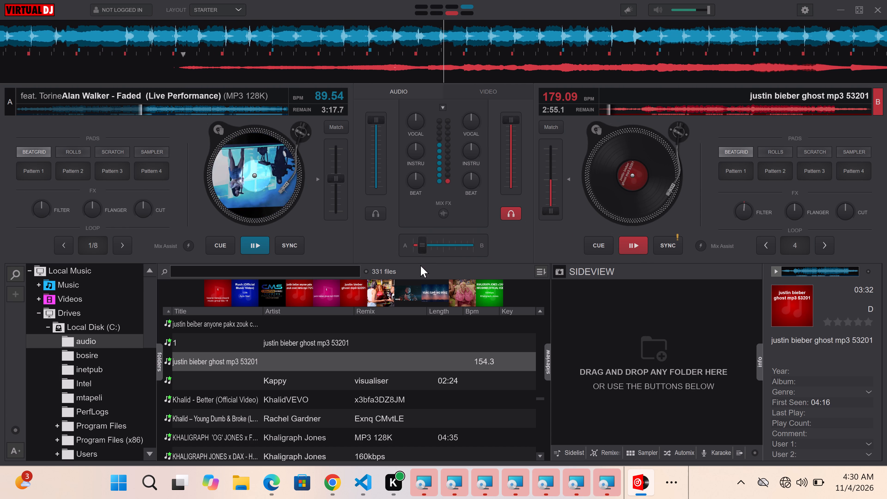
Move the crossfader almost fully to deck B's side to bring in the justin bieber ghost track.
left_click_drag(440, 243, 468, 243)
left_click(468, 243)
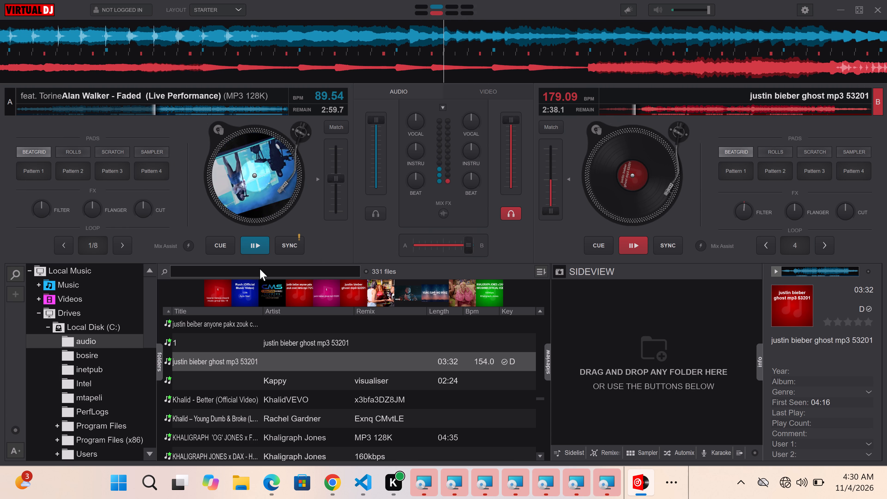
Pause Faded on deck A.
left_click(262, 245)
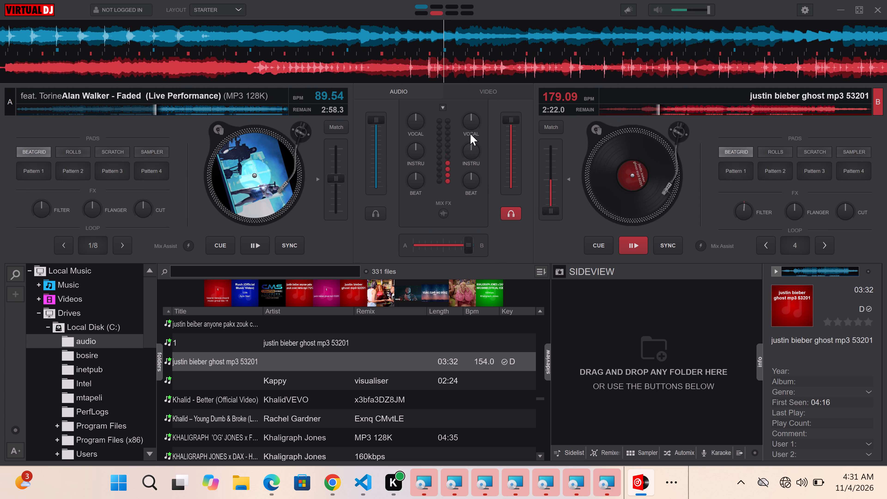
Turn deck B's VOCAL knob fully up and close the stems dialog without choosing an option.
left_click_drag(471, 111, 477, 136)
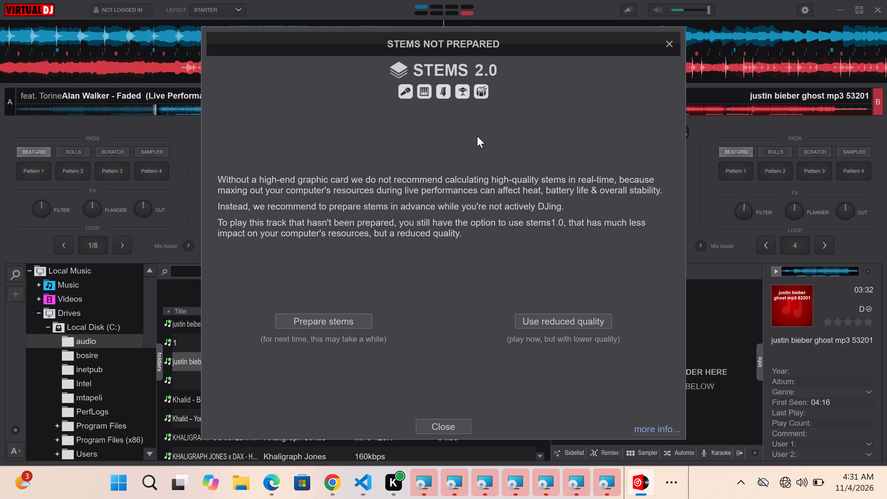
left_click_drag(477, 136, 556, 109)
left_click(665, 39)
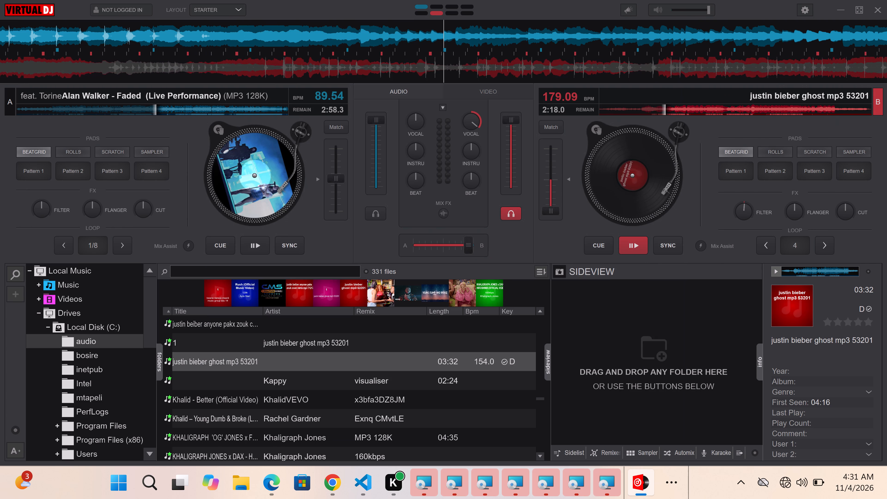
Vary deck B's VOCAL knob and return it to its centre position.
left_click_drag(470, 112, 477, 98)
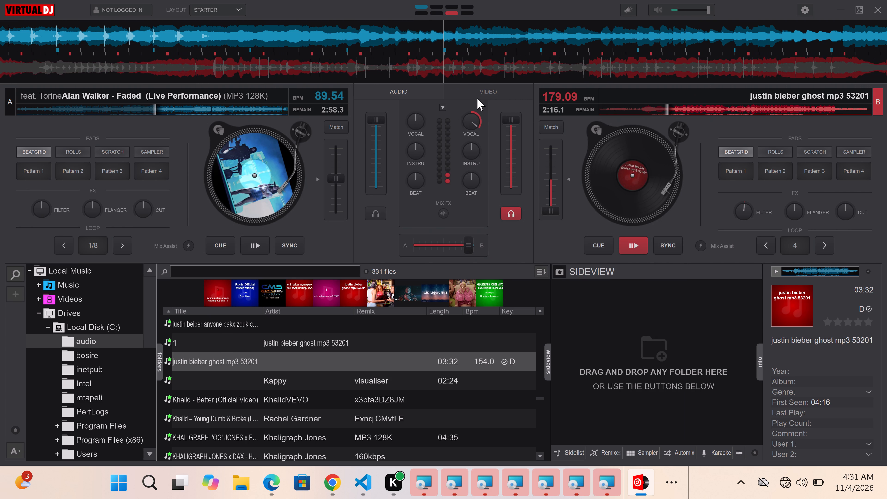
left_click_drag(477, 98, 474, 119)
left_click_drag(474, 119, 462, 106)
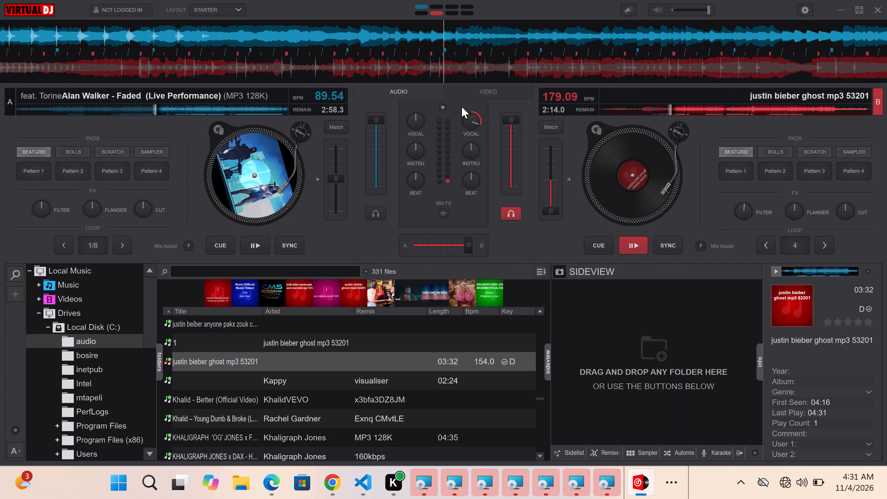
left_click_drag(462, 106, 474, 138)
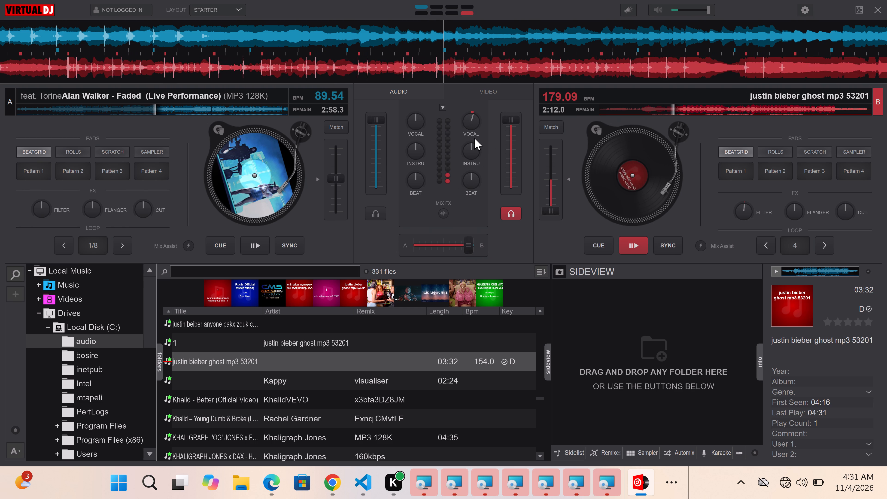
left_click_drag(474, 138, 474, 136)
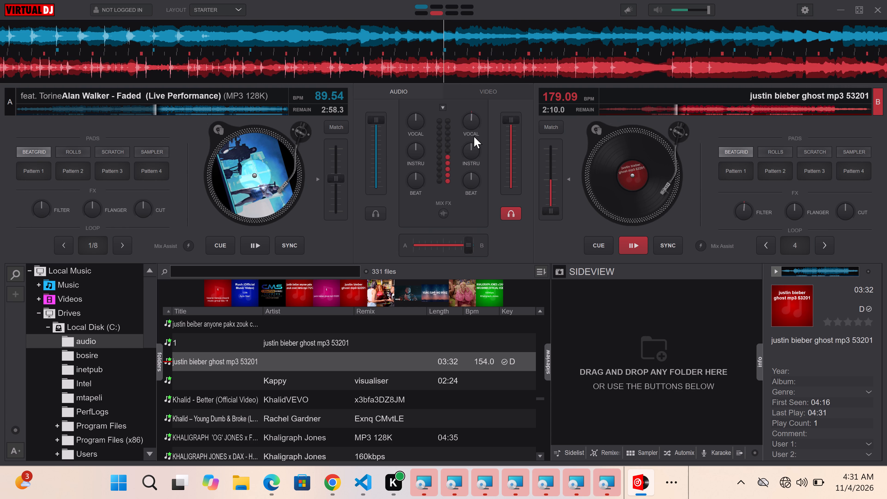
left_click_drag(474, 136, 473, 136)
Sweep deck B's INSTRU knob up to its maximum and down to its minimum.
left_click_drag(472, 155, 476, 155)
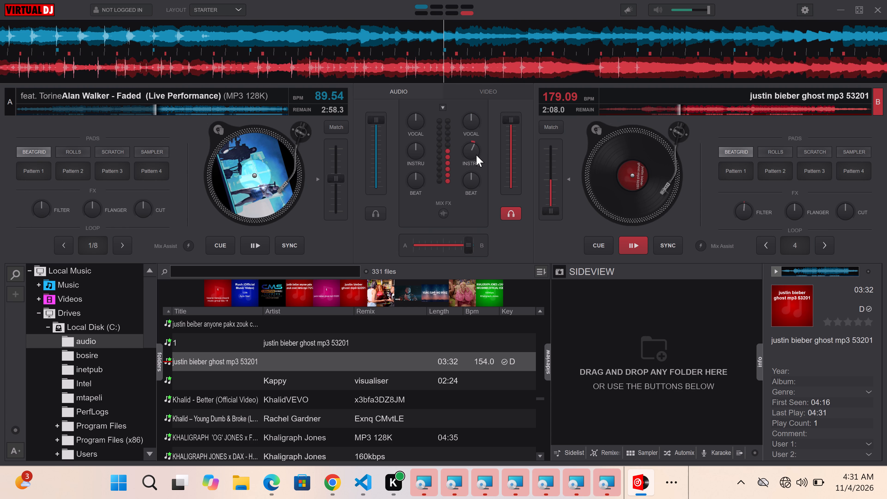
left_click_drag(476, 155, 401, 146)
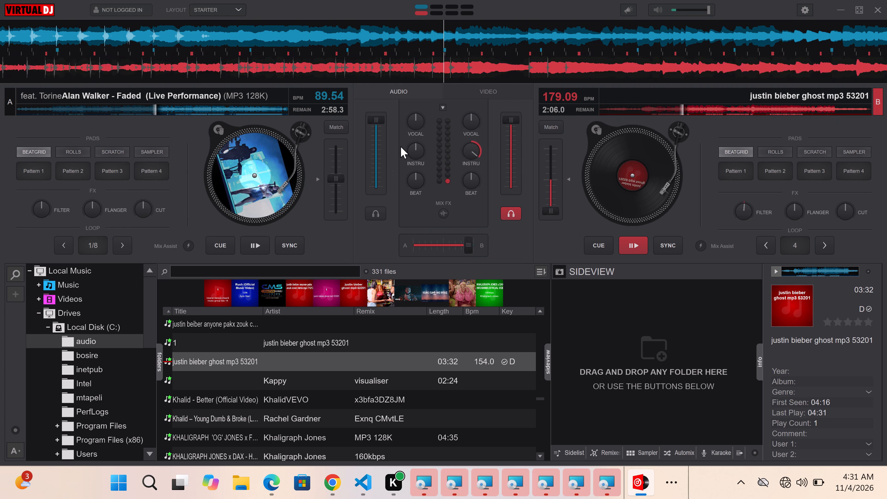
left_click_drag(401, 146, 648, 73)
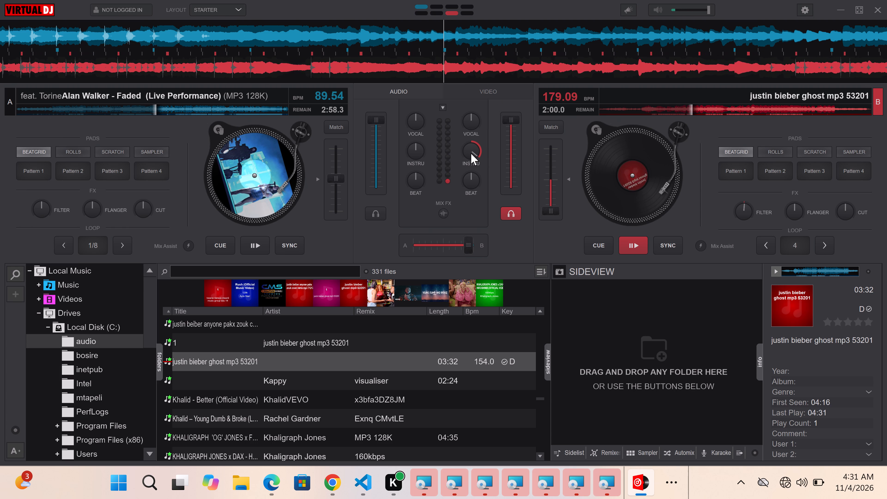
left_click_drag(471, 153, 381, 179)
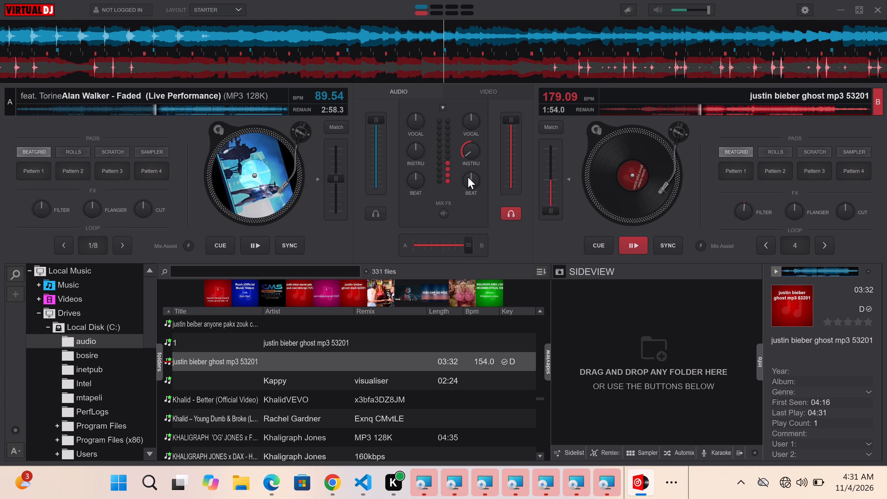
Sweep deck B's BEAT knob to minimum, up to maximum and back to 0%.
left_click_drag(472, 177, 418, 203)
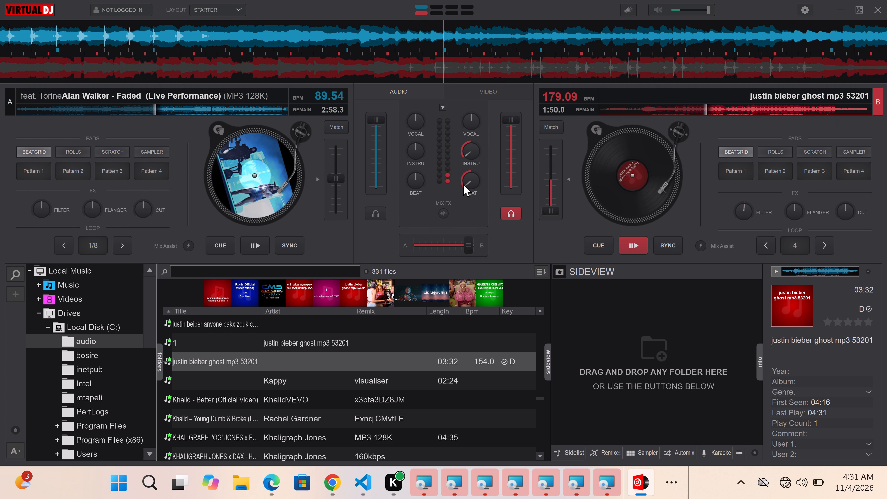
left_click_drag(461, 184, 546, 181)
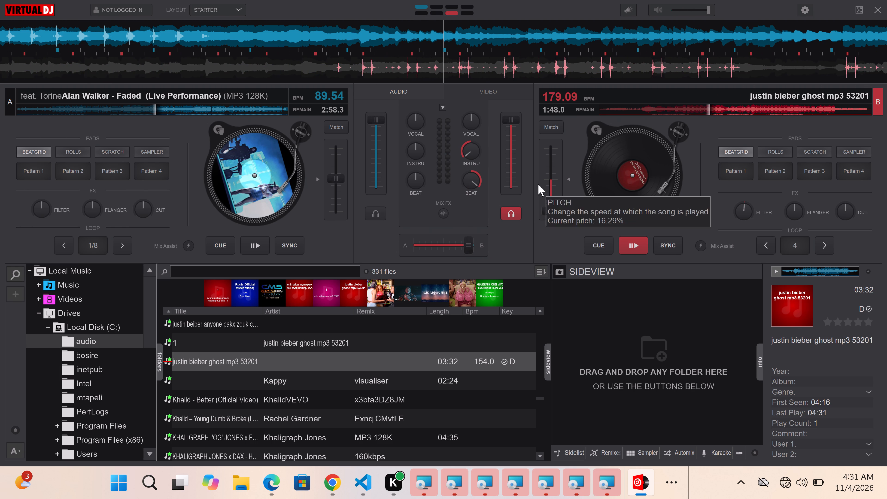
left_click_drag(478, 181, 415, 191)
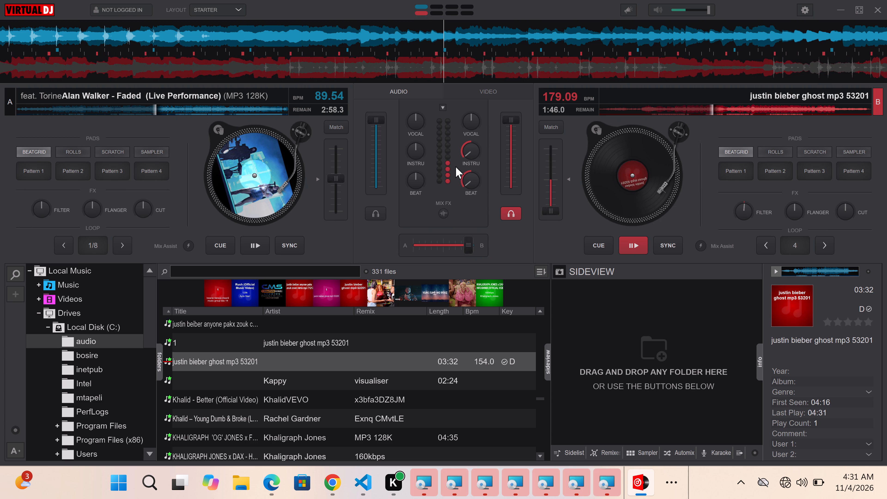
Return deck B's INSTRU and BEAT knobs to their centre positions.
left_click_drag(465, 147, 478, 143)
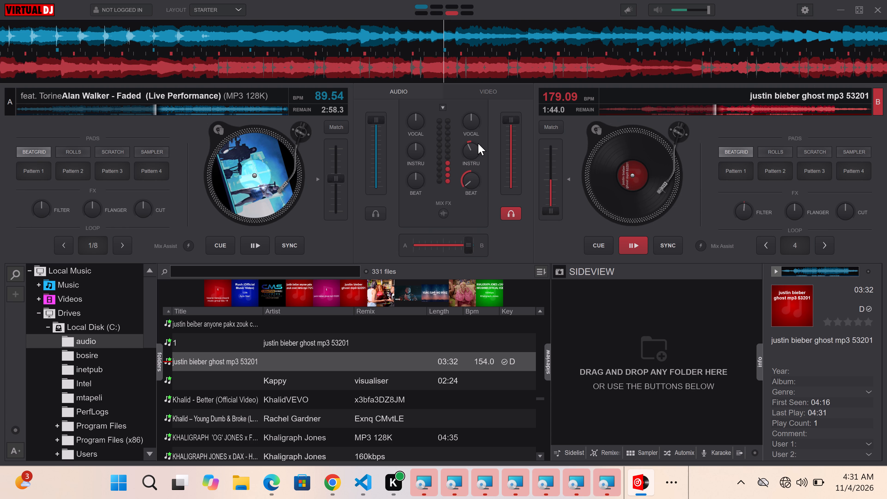
left_click_drag(478, 143, 481, 144)
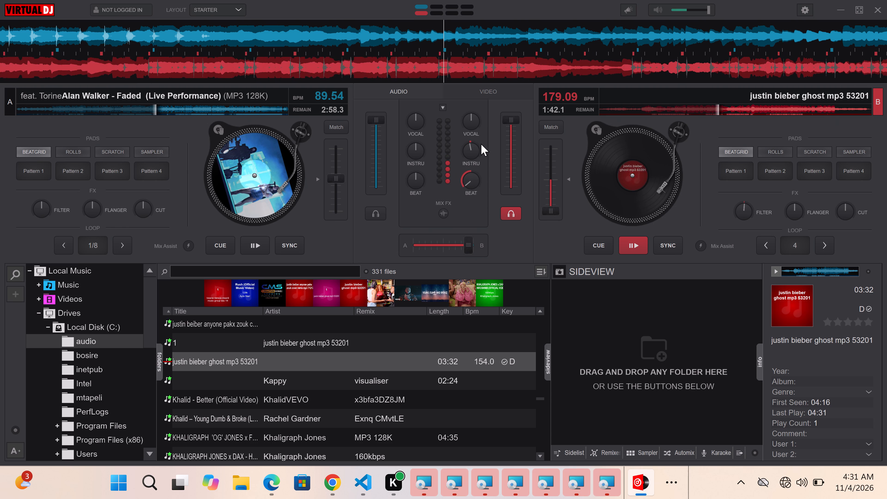
left_click_drag(481, 144, 482, 144)
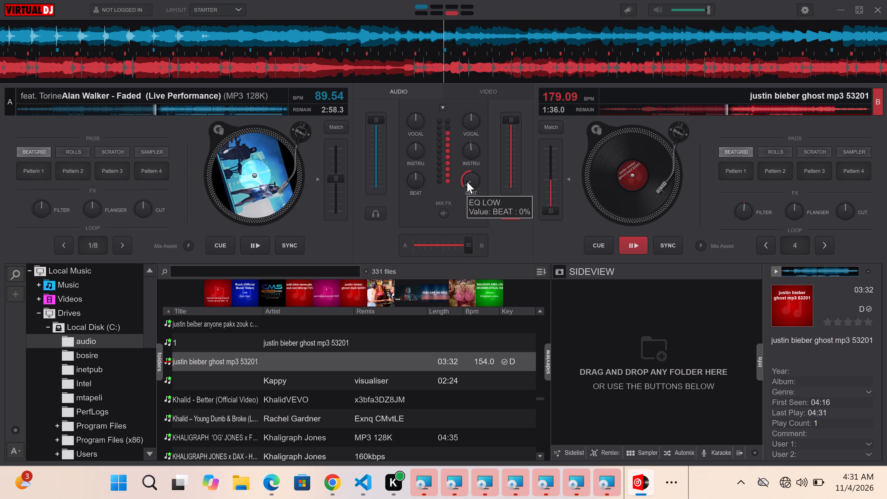
left_click_drag(467, 181, 476, 171)
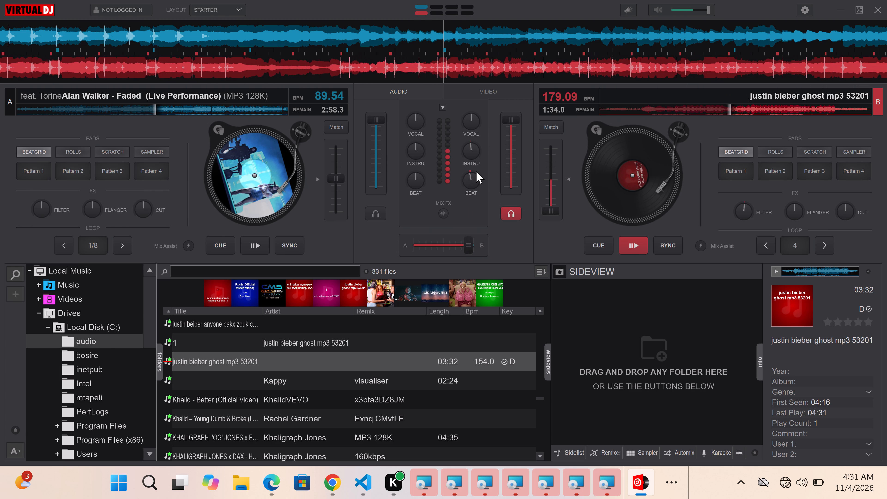
left_click_drag(476, 171, 474, 168)
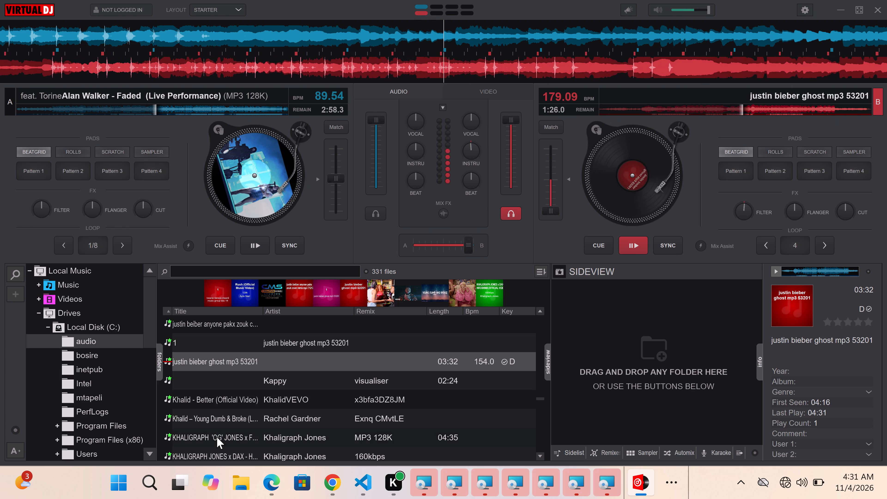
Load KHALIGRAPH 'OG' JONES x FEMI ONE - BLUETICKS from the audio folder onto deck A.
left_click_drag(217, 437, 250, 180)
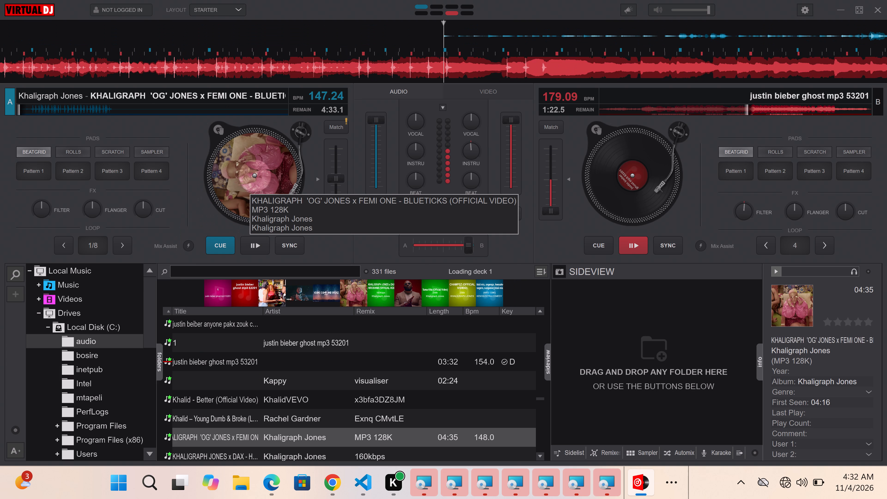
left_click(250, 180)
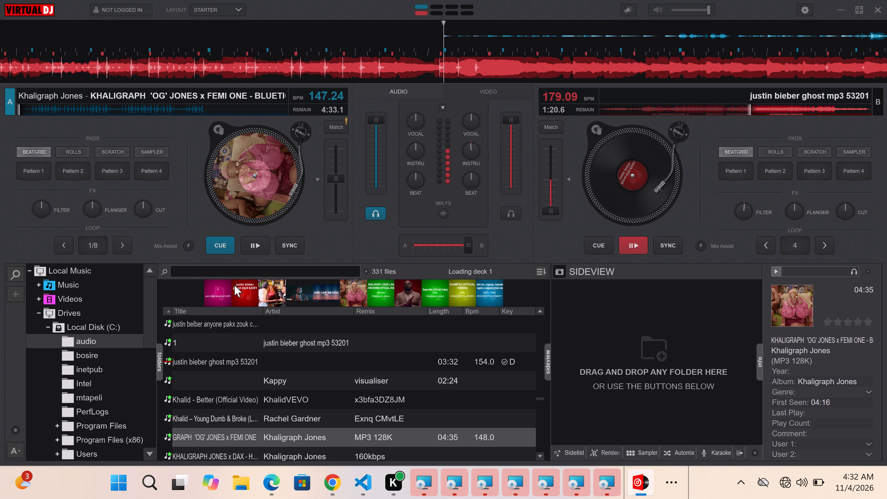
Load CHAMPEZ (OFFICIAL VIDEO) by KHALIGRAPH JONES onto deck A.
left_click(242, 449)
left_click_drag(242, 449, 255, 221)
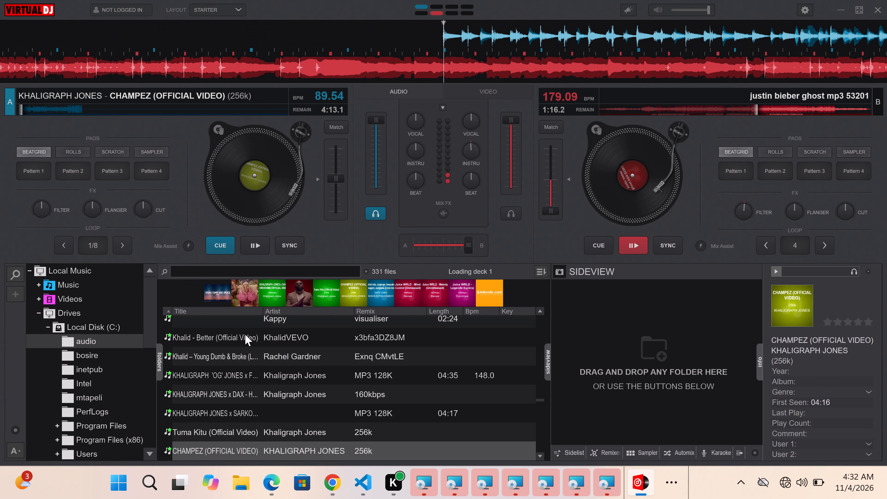
Replace deck A's track with KHALIGRAPH 'OG' JONES x FEMI ONE - BLUETICKS from the audio folder.
scroll(235, 357, "up", 1)
left_click_drag(208, 371, 232, 170)
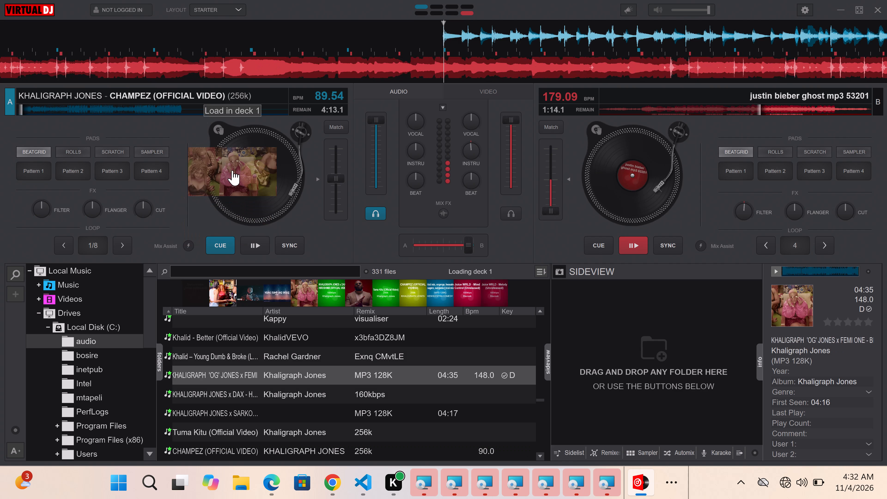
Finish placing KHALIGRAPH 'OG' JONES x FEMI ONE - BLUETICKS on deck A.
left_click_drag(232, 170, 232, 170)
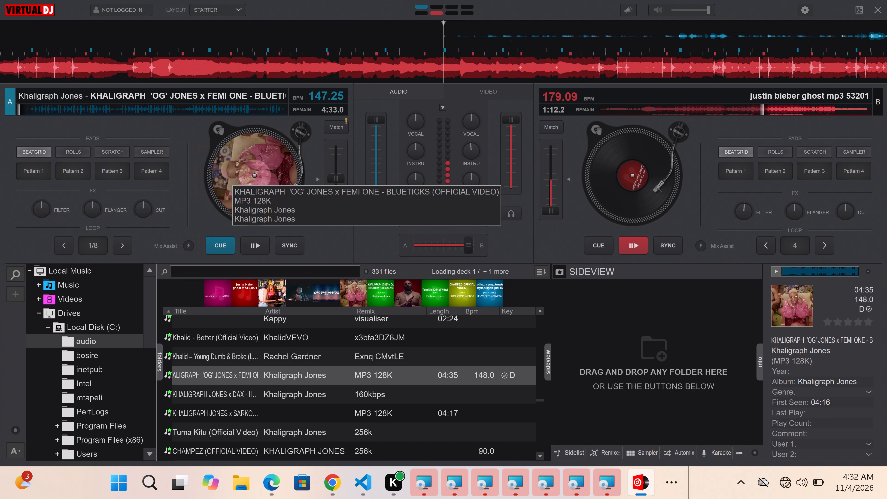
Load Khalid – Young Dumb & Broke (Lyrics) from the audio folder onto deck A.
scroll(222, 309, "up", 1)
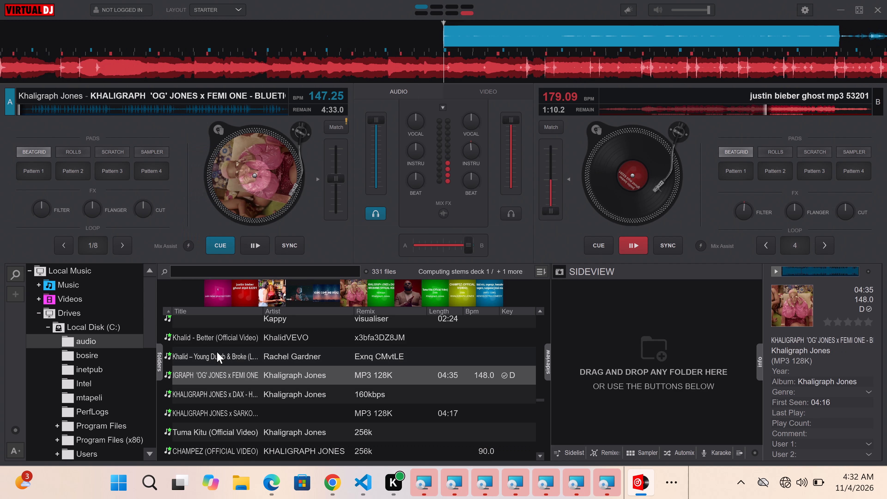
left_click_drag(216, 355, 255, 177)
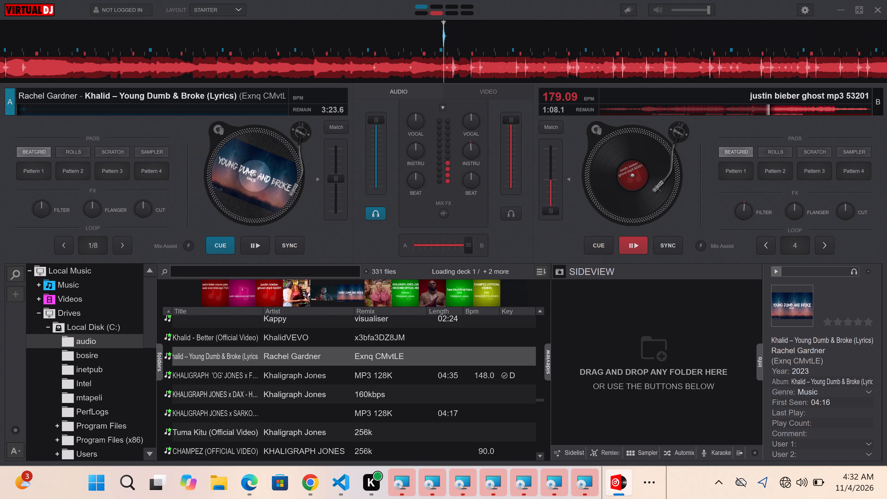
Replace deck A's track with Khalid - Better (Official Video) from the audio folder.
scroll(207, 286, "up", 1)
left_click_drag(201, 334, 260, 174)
Load Tuma Kitu (Official Video) by Khaligraph Jones onto deck A and start playing it.
scroll(248, 249, "up", 1)
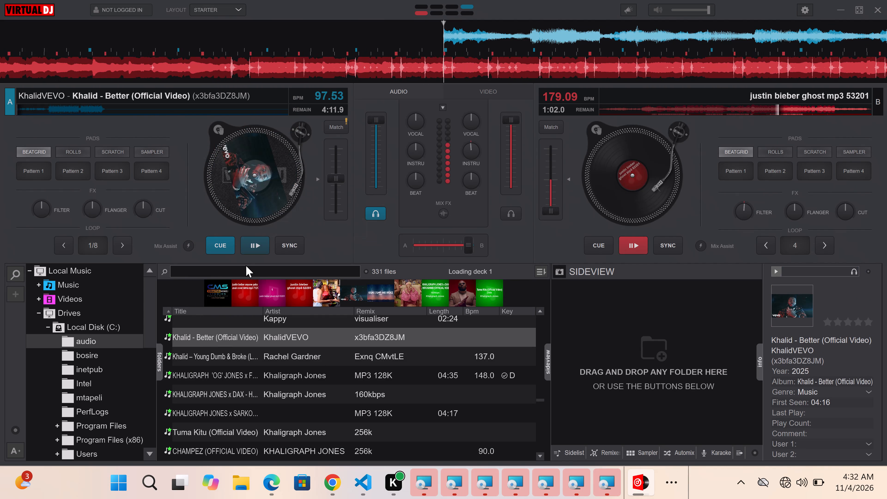
scroll(246, 265, "up", 1)
left_click_drag(207, 429, 225, 274)
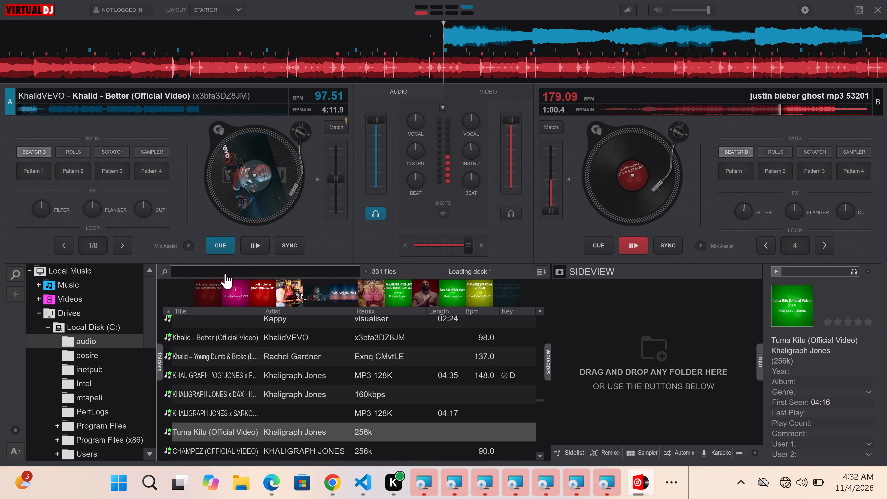
left_click_drag(225, 274, 251, 184)
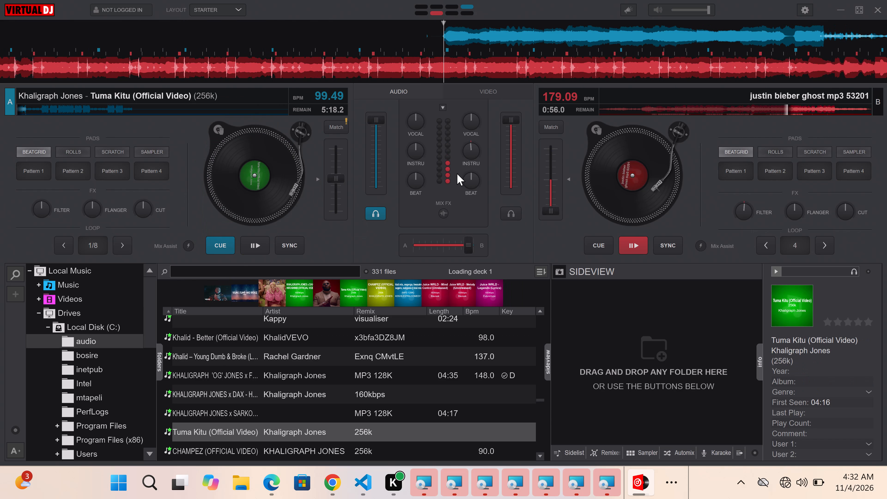
left_click(475, 212)
left_click(255, 245)
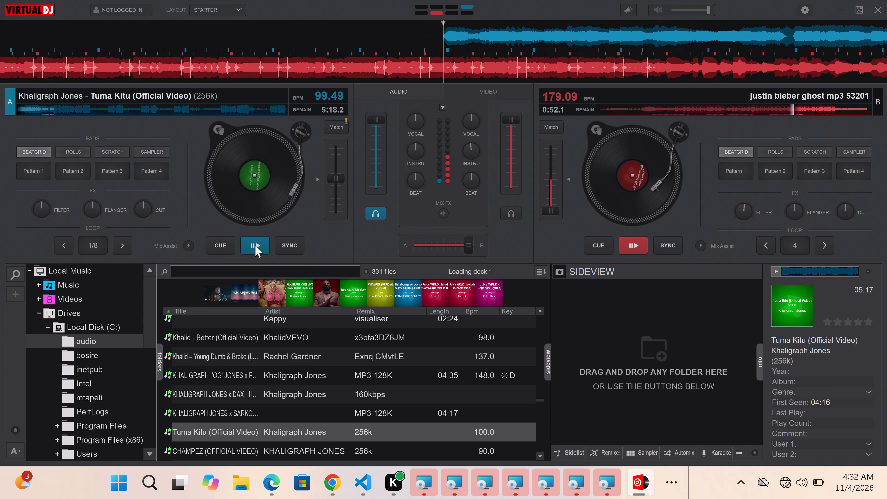
Raise deck A's VOCAL knob briefly, and turn its VOCAL, INSTRU and BEAT knobs down to minimum.
left_click_drag(413, 118, 474, 119)
scroll(577, 298, "up", 1)
left_click(451, 427)
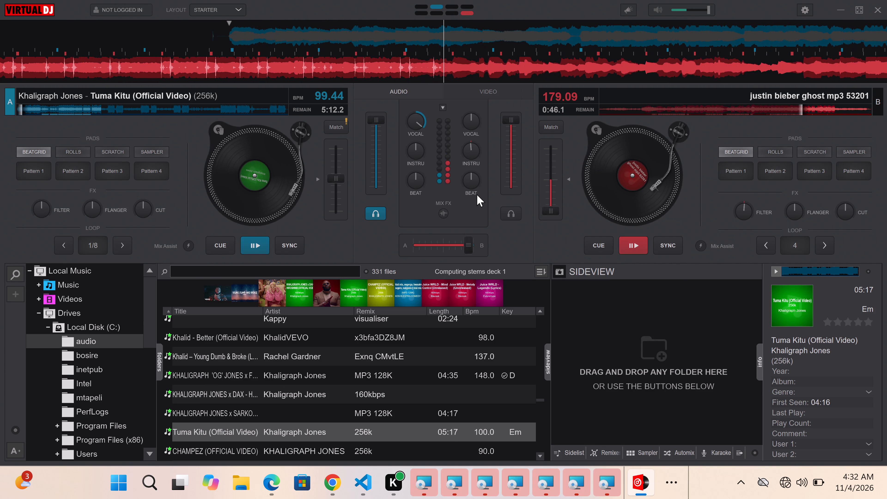
left_click_drag(421, 112, 365, 166)
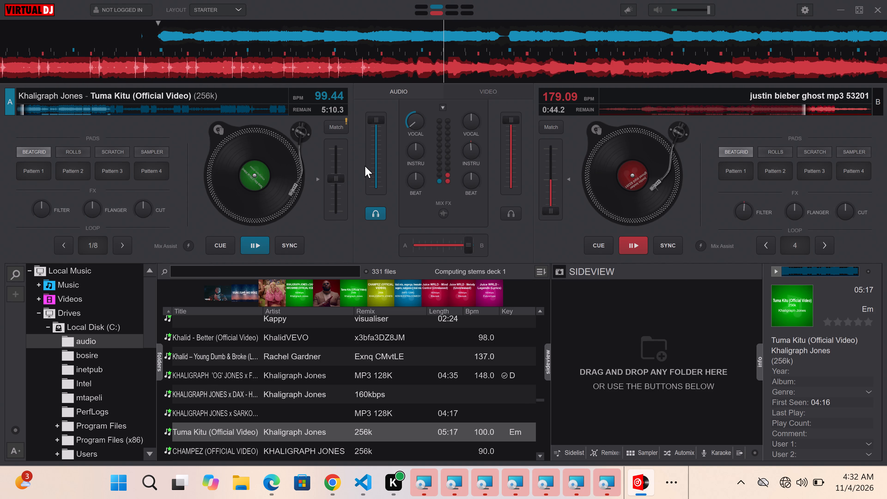
left_click_drag(410, 158, 380, 226)
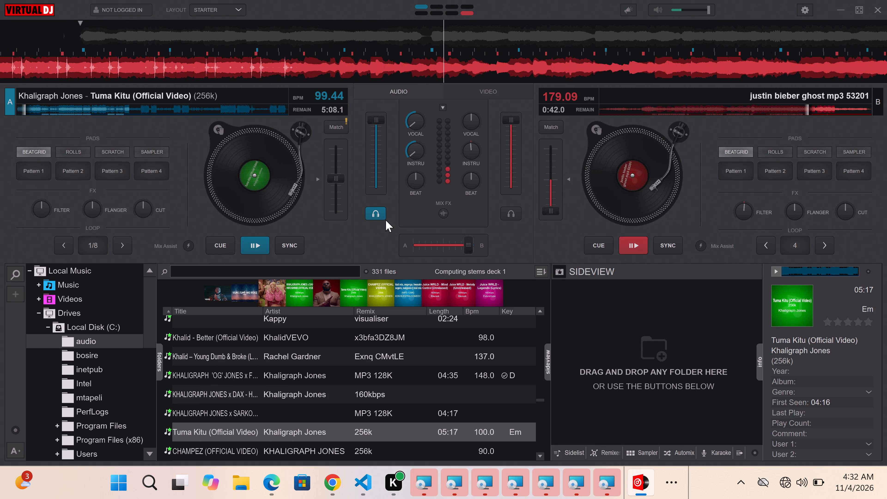
left_click_drag(409, 180, 405, 240)
Turn deck B's BEAT knob down to minimum and lower its INSTRU knob partway.
left_click_drag(464, 186, 440, 231)
left_click_drag(465, 146, 465, 151)
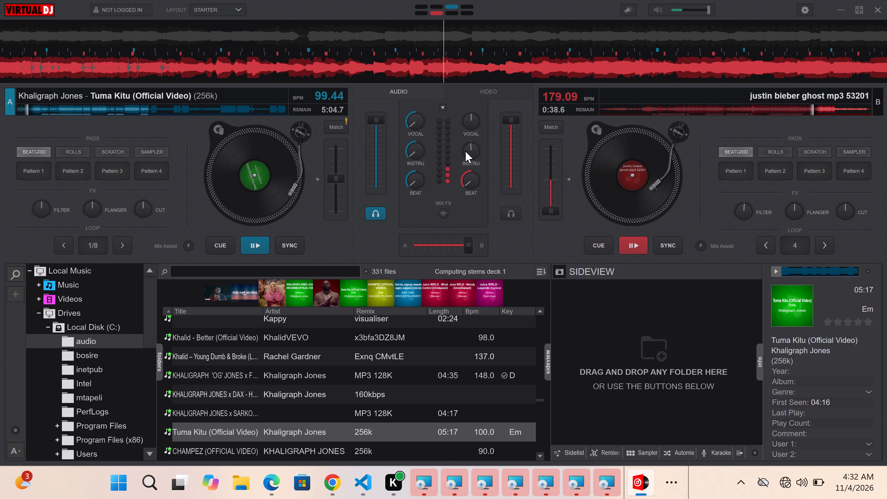
left_click_drag(465, 151, 461, 154)
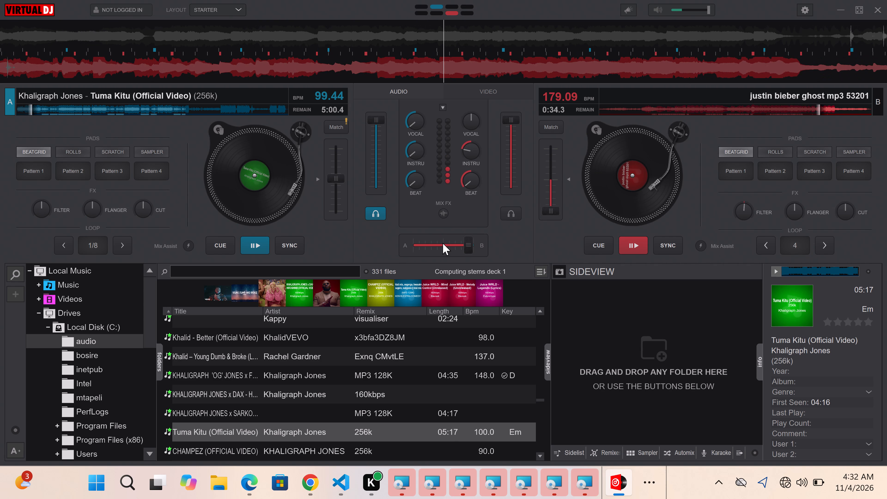
Sweep the crossfader between the middle and deck B, ending fully on deck A's side.
left_click_drag(466, 244, 464, 244)
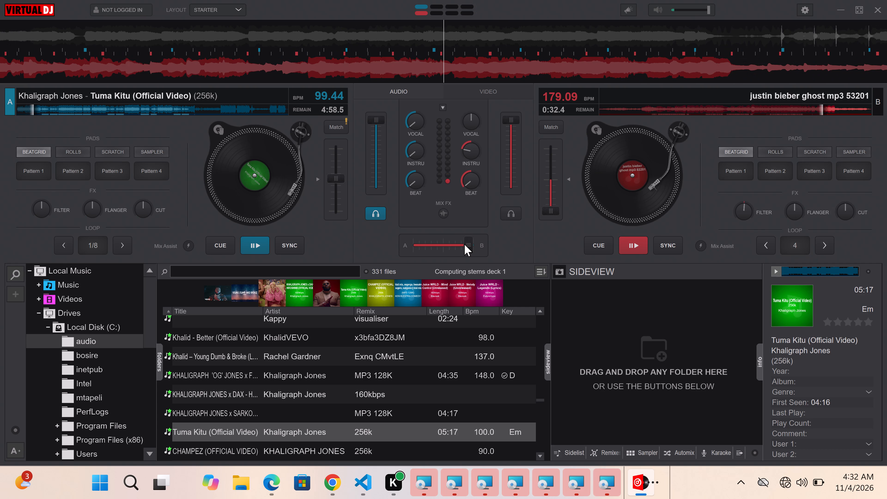
left_click_drag(464, 244, 463, 281)
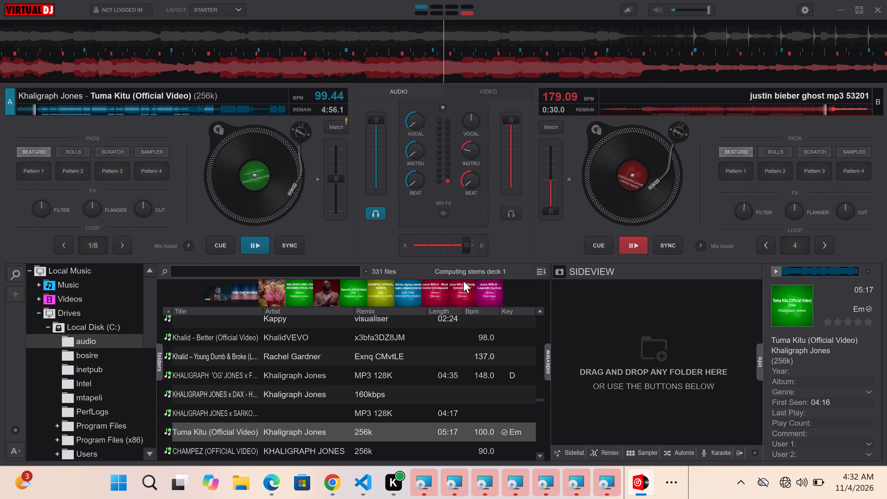
left_click_drag(463, 281, 419, 281)
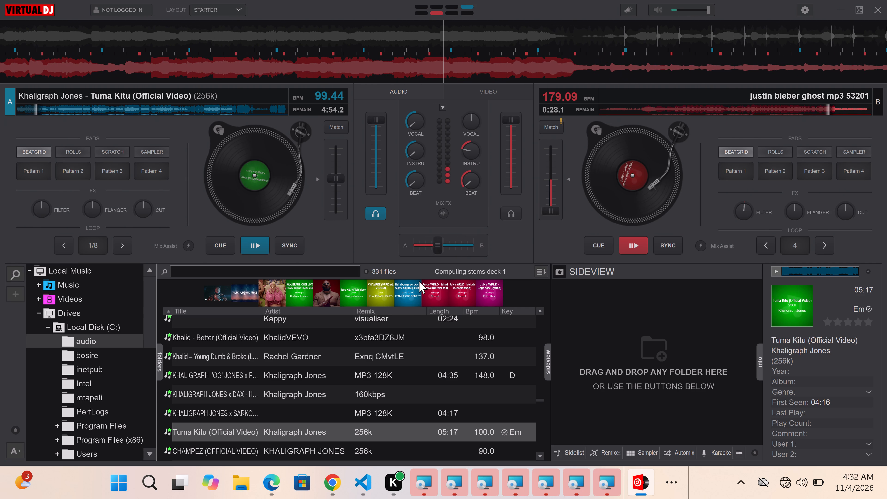
left_click_drag(419, 281, 463, 256)
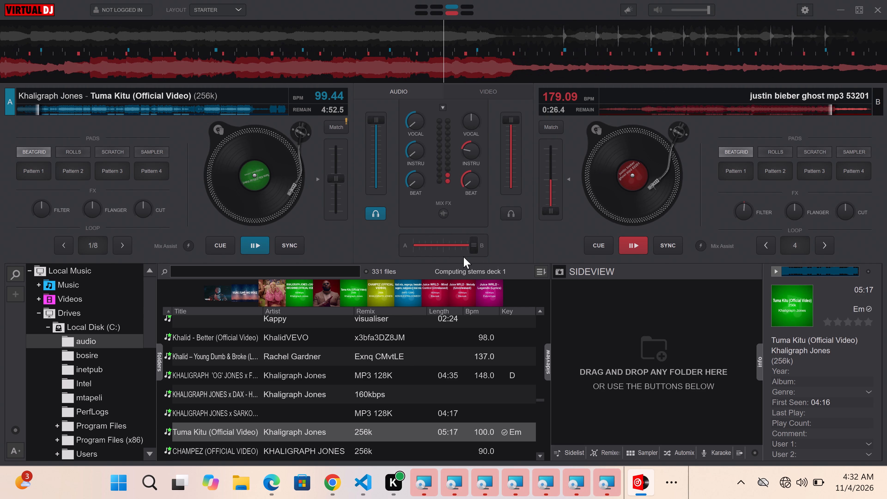
left_click_drag(463, 256, 77, 498)
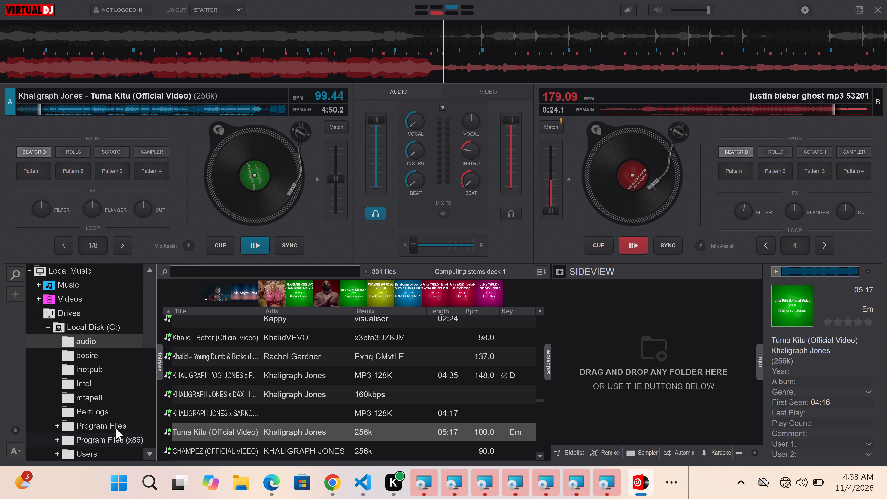
Bring deck A's INSTRU knob back up to its centre position.
left_click_drag(408, 147, 412, 141)
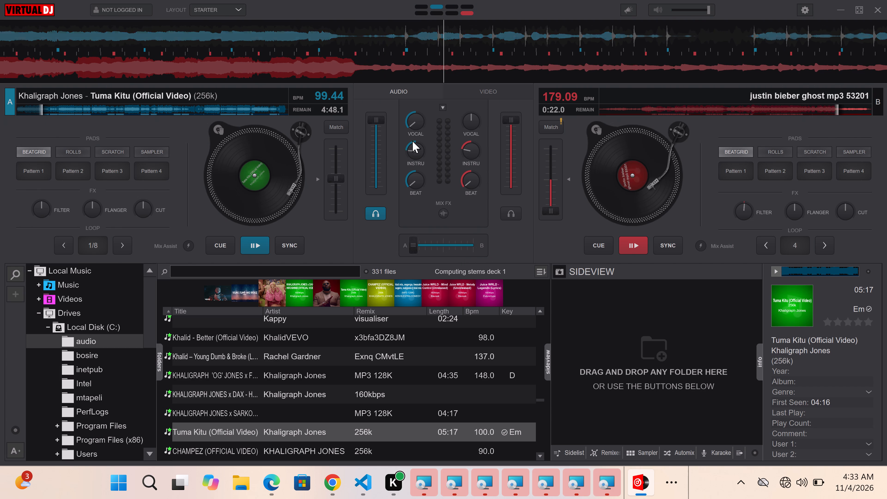
left_click_drag(412, 141, 424, 143)
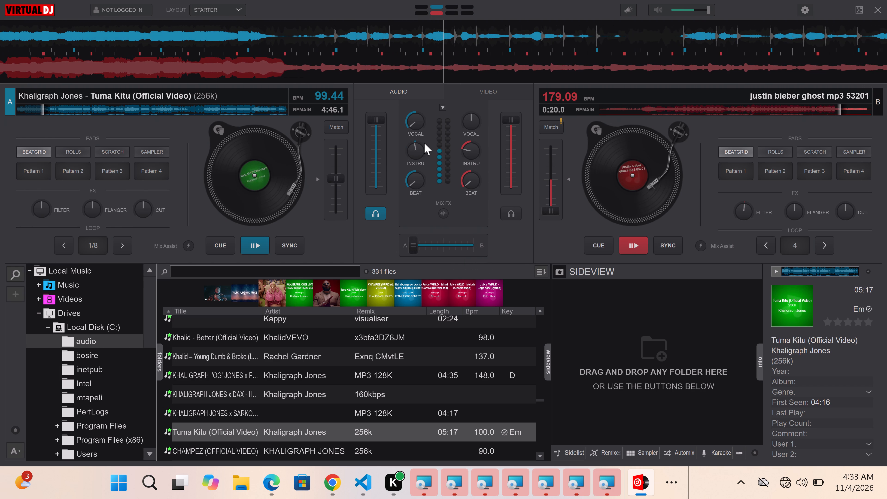
left_click_drag(424, 143, 425, 143)
Sweep deck A's BEAT knob from minimum up to maximum and settle it at centre.
left_click_drag(411, 184, 410, 223)
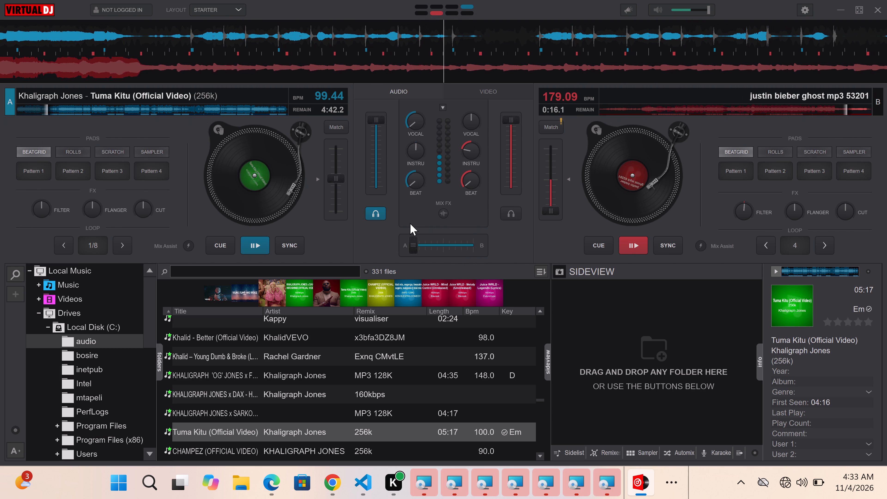
left_click_drag(410, 223, 480, 127)
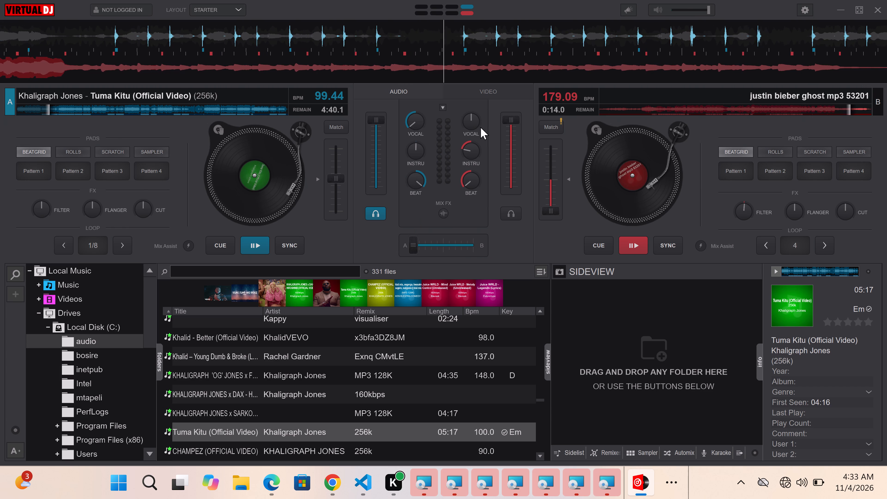
left_click_drag(480, 127, 429, 155)
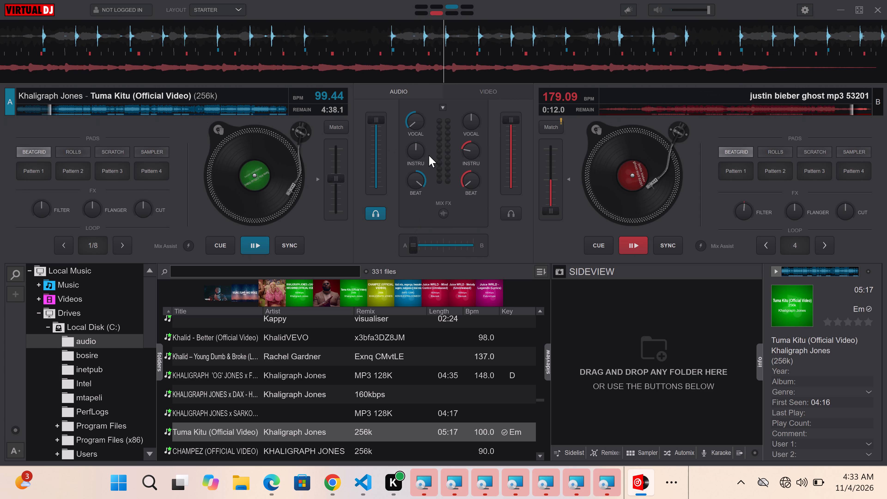
left_click_drag(429, 155, 407, 147)
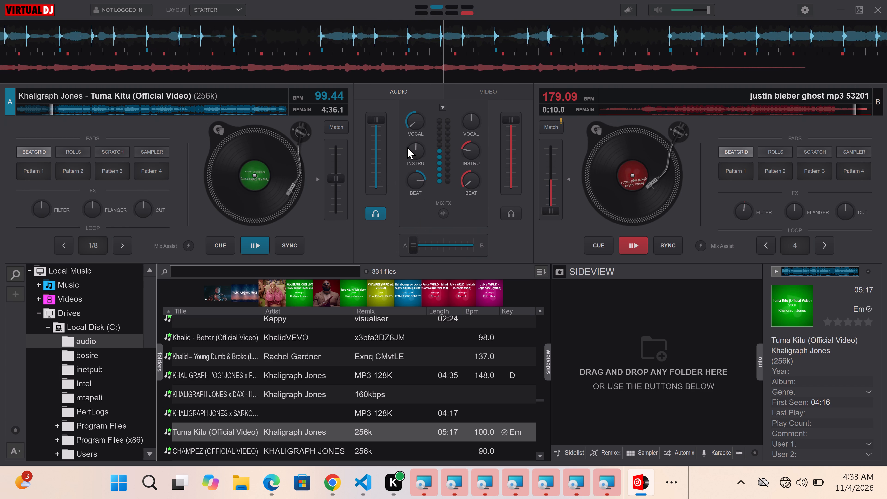
left_click_drag(407, 147, 389, 141)
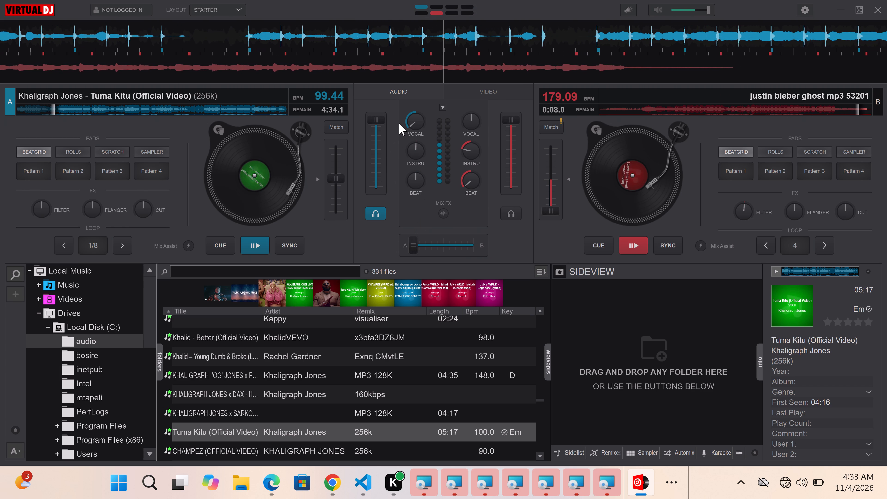
Sweep deck A's VOCAL knob up to maximum and back down to minimum.
left_click(399, 123)
left_click_drag(407, 123, 415, 101)
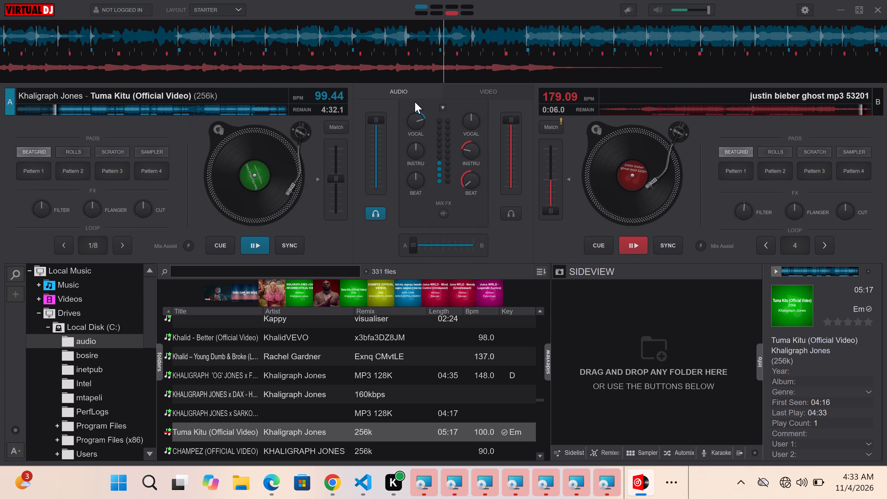
left_click_drag(415, 101, 470, 131)
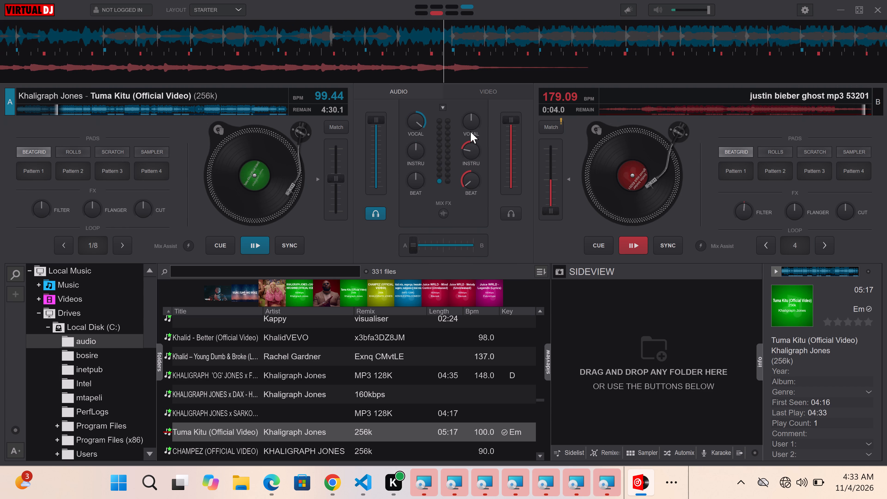
left_click_drag(470, 131, 409, 127)
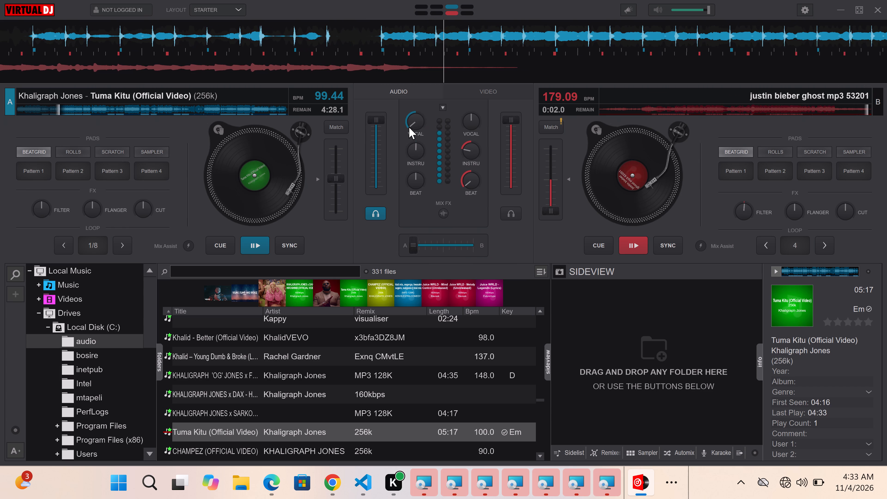
left_click_drag(409, 127, 301, 143)
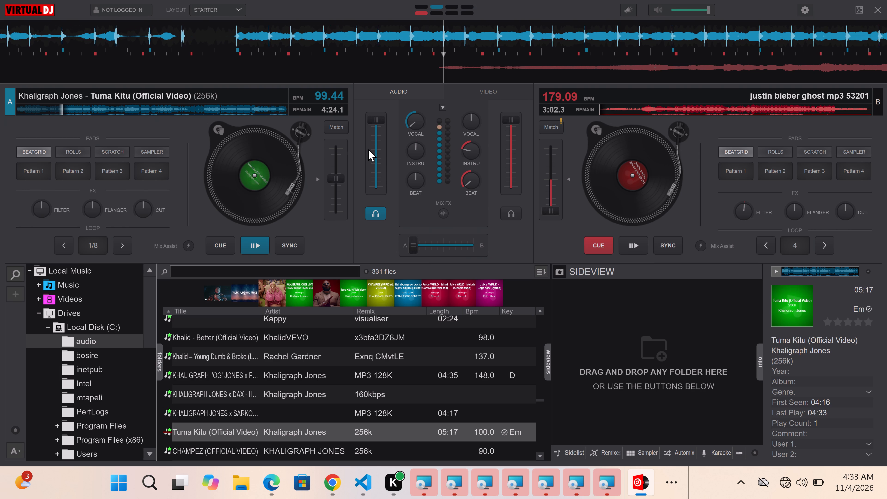
Cut and boost deck A's INSTRU knob repeatedly, ending at its centre position.
left_click_drag(407, 146, 362, 180)
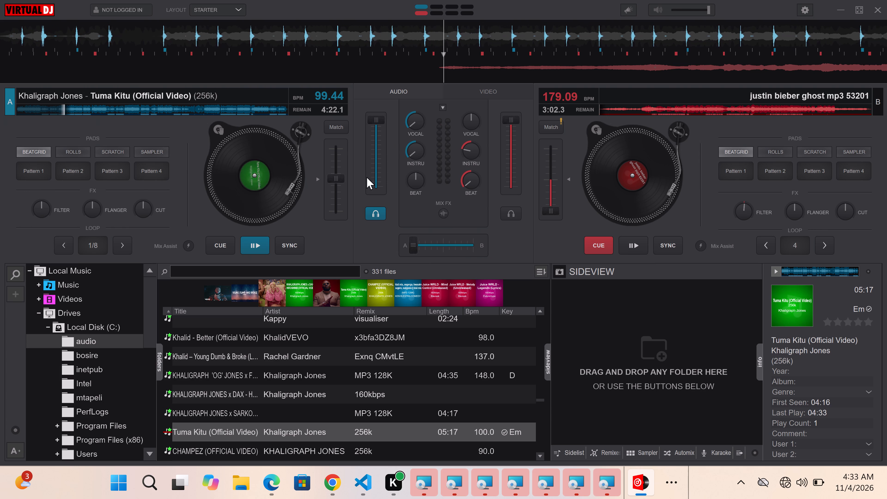
left_click_drag(412, 151, 442, 141)
left_click_drag(442, 141, 405, 139)
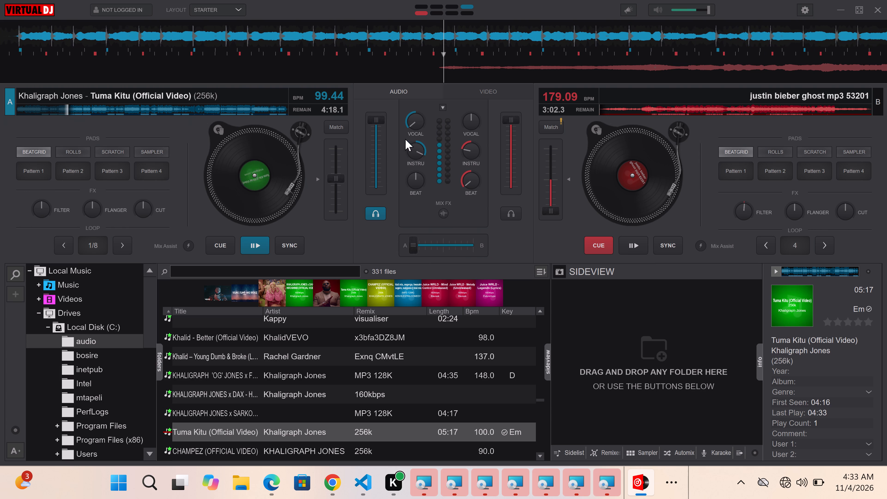
left_click_drag(405, 139, 426, 142)
left_click_drag(426, 142, 407, 140)
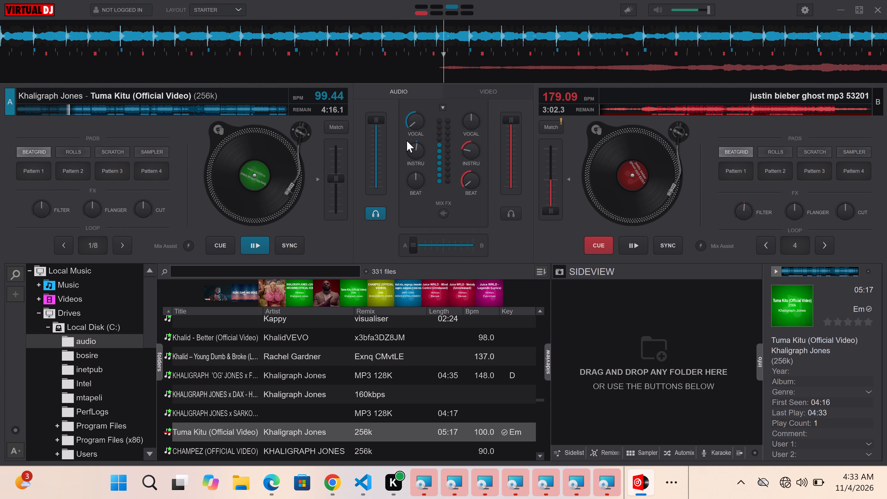
left_click_drag(407, 140, 412, 140)
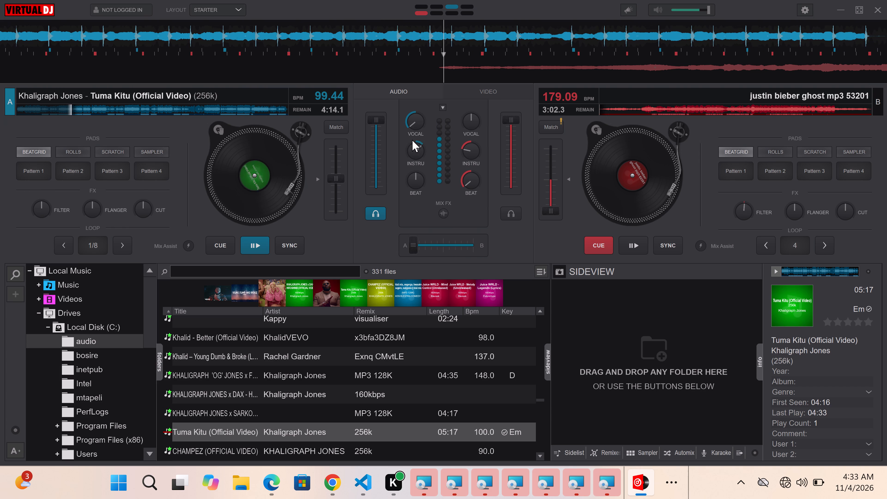
left_click_drag(412, 140, 405, 140)
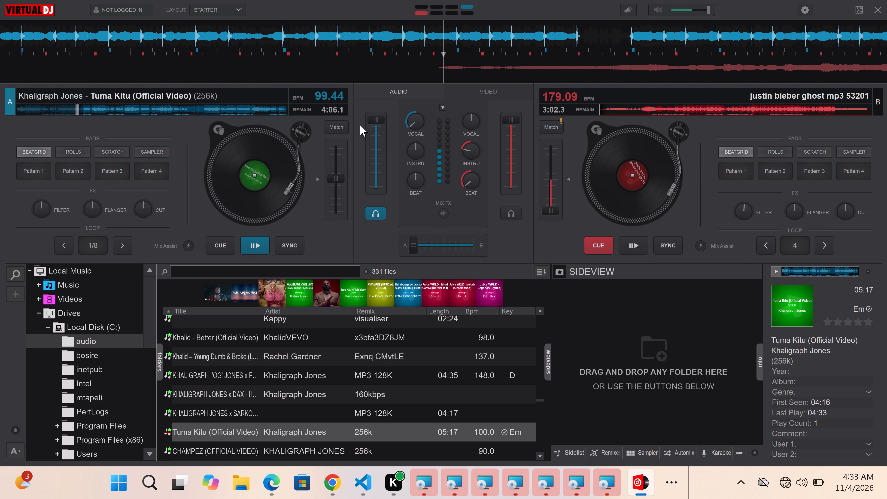
Push deck A's volume fader to full and move the crossfader to about the middle.
left_click_drag(373, 122, 383, 80)
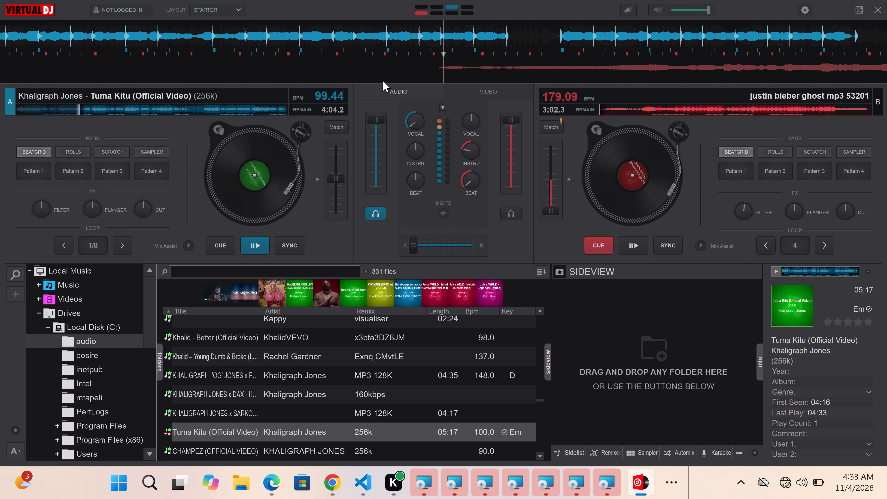
left_click(440, 247)
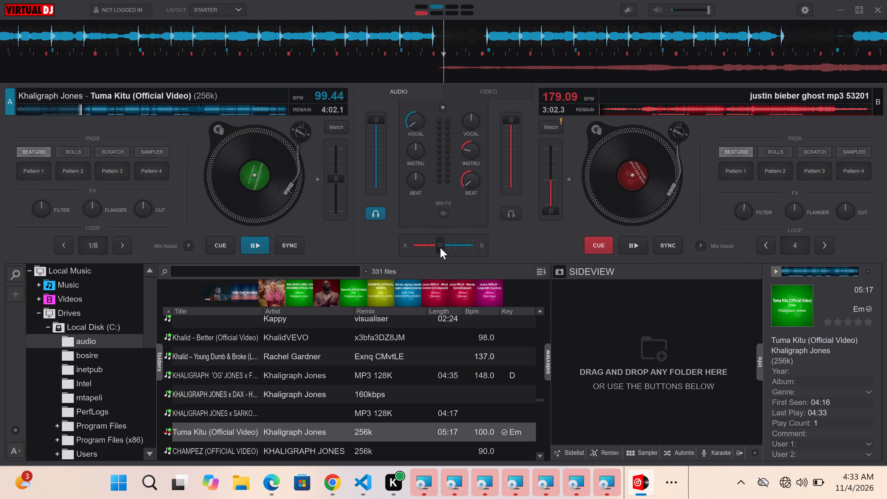
Nudge the crossfader slightly past the middle toward deck B.
left_click(447, 246)
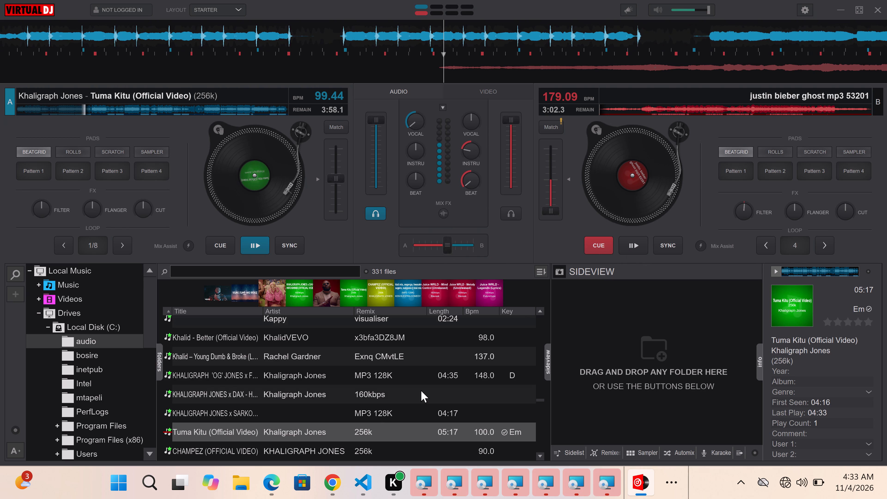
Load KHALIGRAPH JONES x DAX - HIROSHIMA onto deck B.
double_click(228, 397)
Load KHALIGRAPH 'OG' JONES x FEMI ONE - BLUETICKS onto deck B and start playing it.
left_click_drag(228, 372, 251, 369)
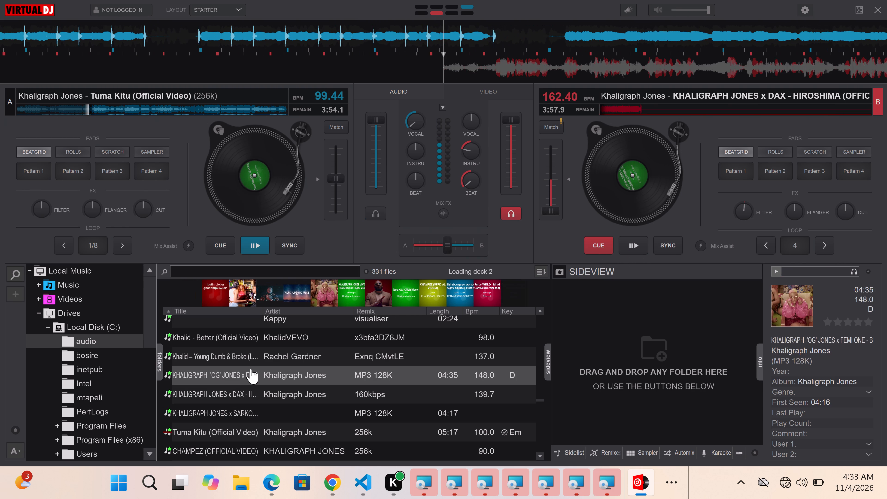
left_click_drag(251, 369, 636, 177)
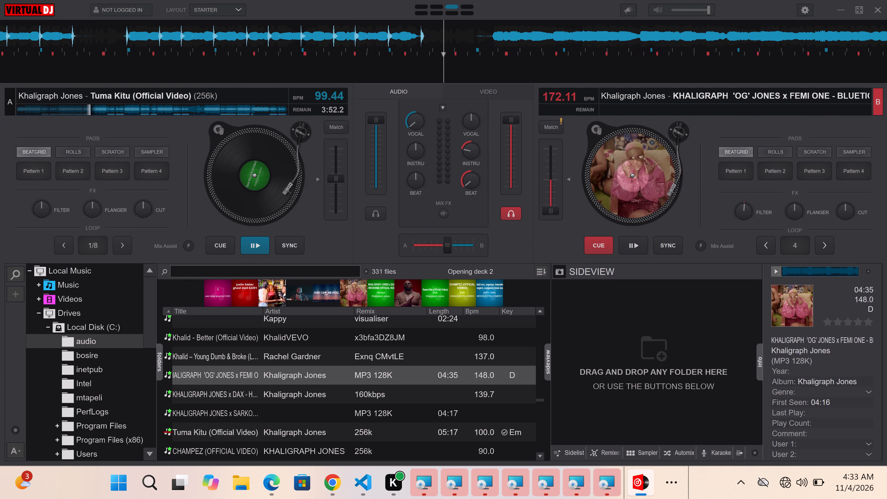
left_click(628, 241)
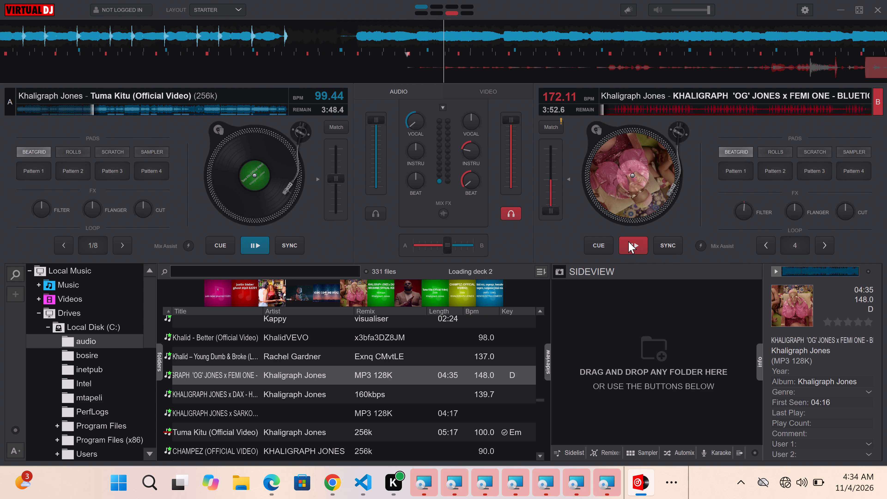
Turn deck B's BEAT knob up to 200% and dismiss the stems notice without preparing stems.
left_click_drag(464, 182, 497, 180)
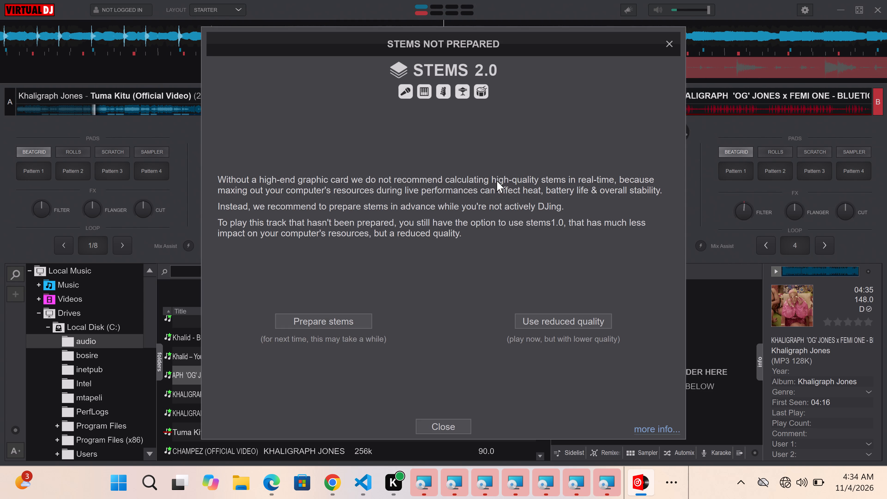
left_click_drag(497, 180, 569, 134)
left_click(619, 89)
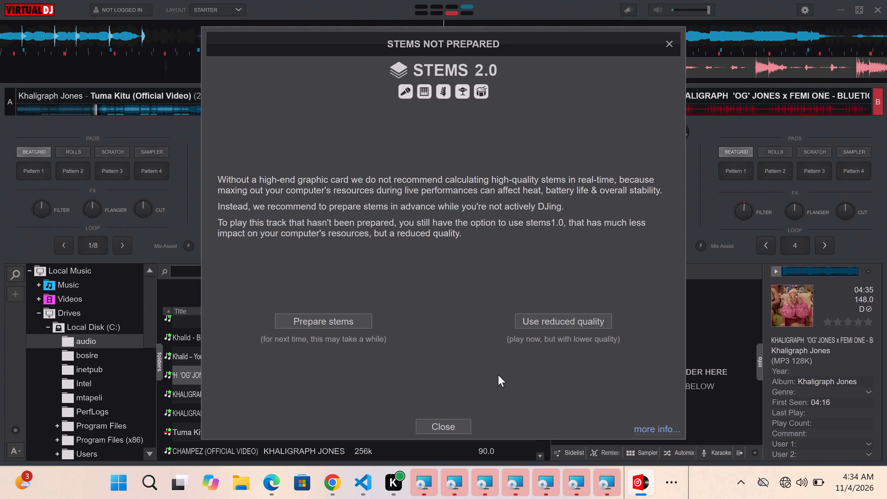
left_click(719, 271)
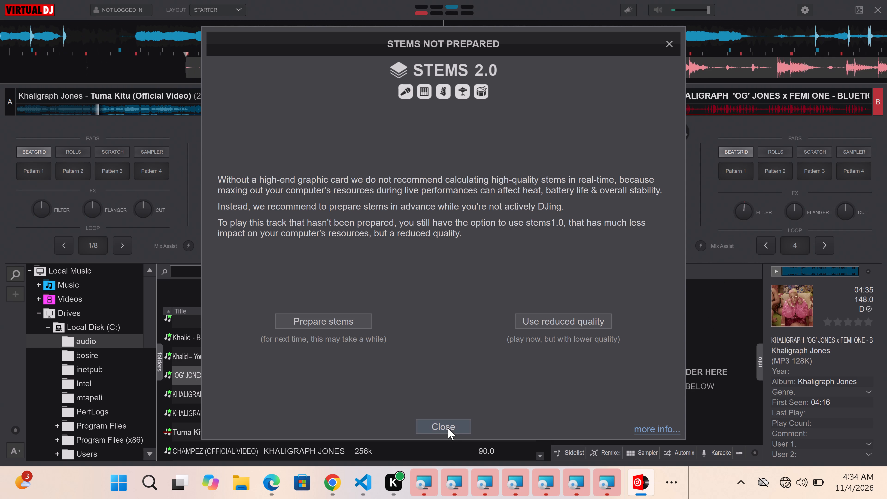
left_click(448, 428)
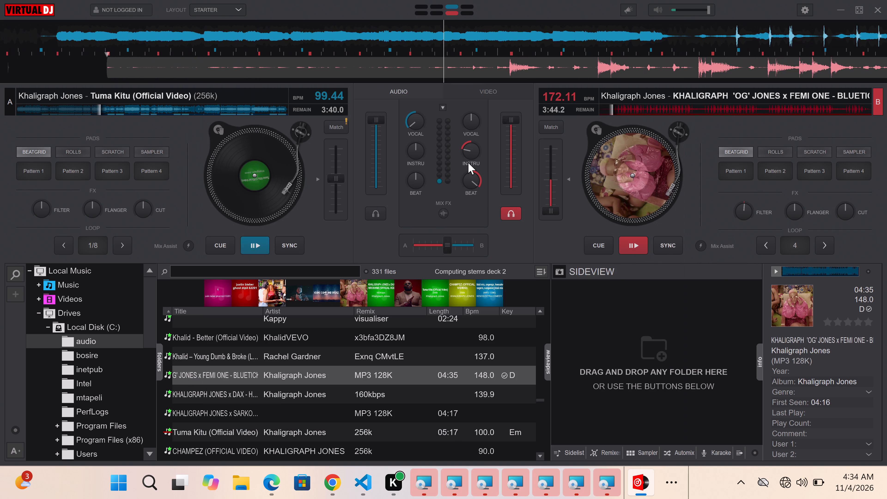
Raise deck B's INSTRU knob to centre, push it briefly above, and settle it back at centre.
scroll(459, 123, "up", 1)
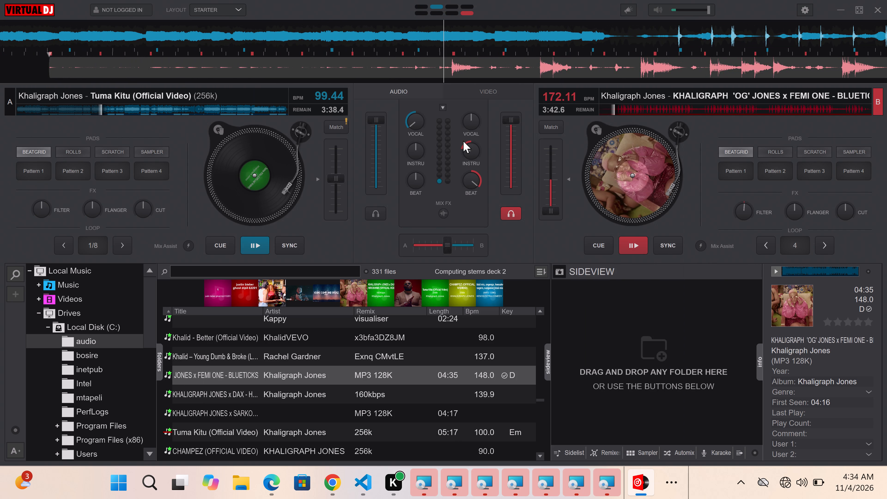
left_click_drag(464, 147, 471, 142)
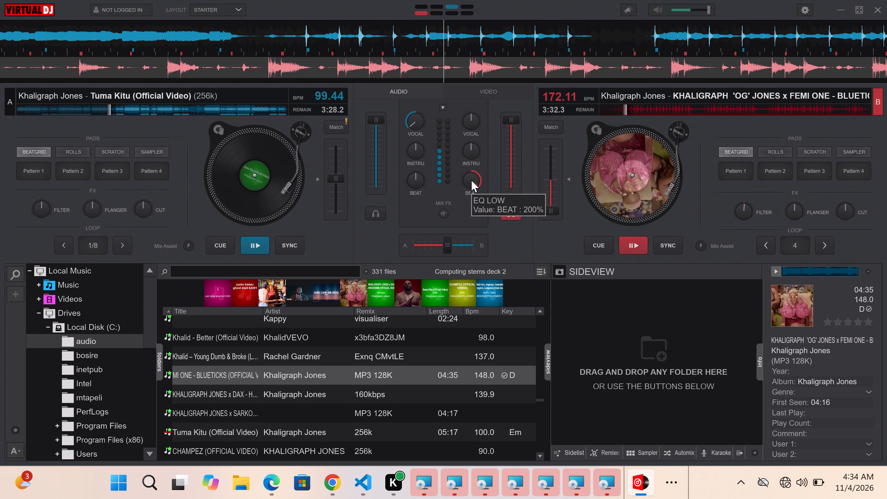
left_click_drag(471, 180, 464, 166)
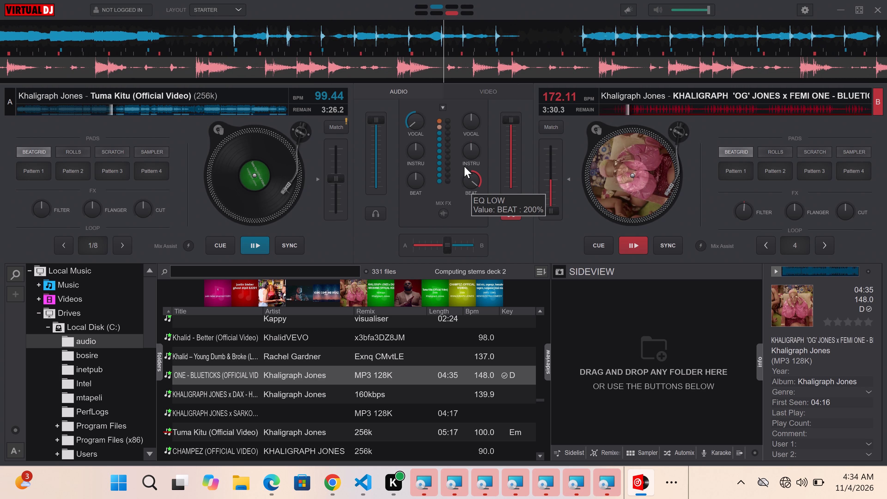
left_click_drag(464, 166, 532, 217)
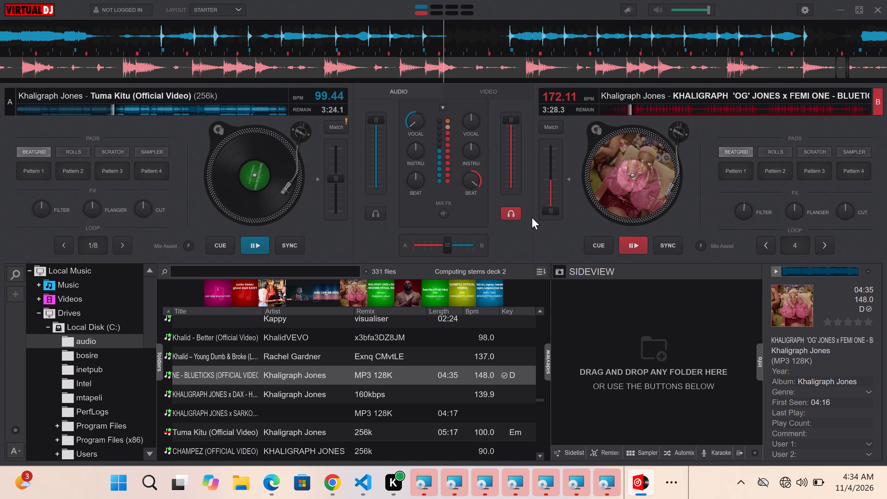
left_click_drag(532, 217, 532, 217)
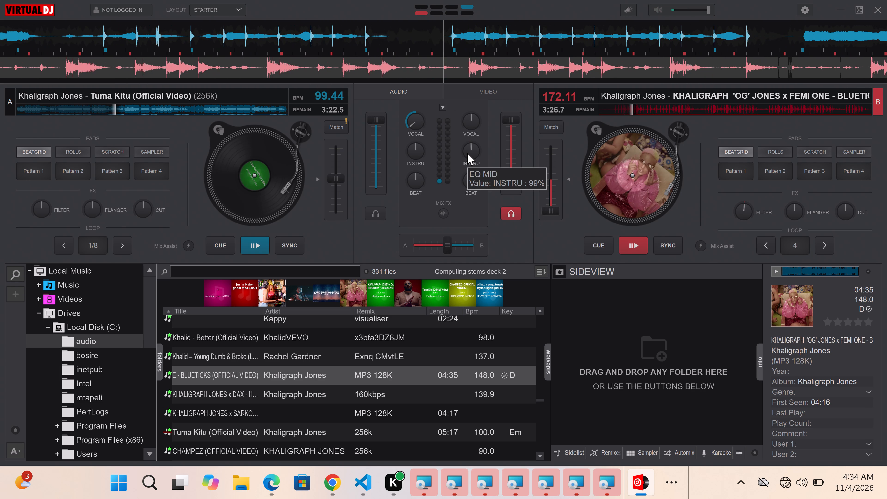
left_click_drag(468, 151, 467, 149)
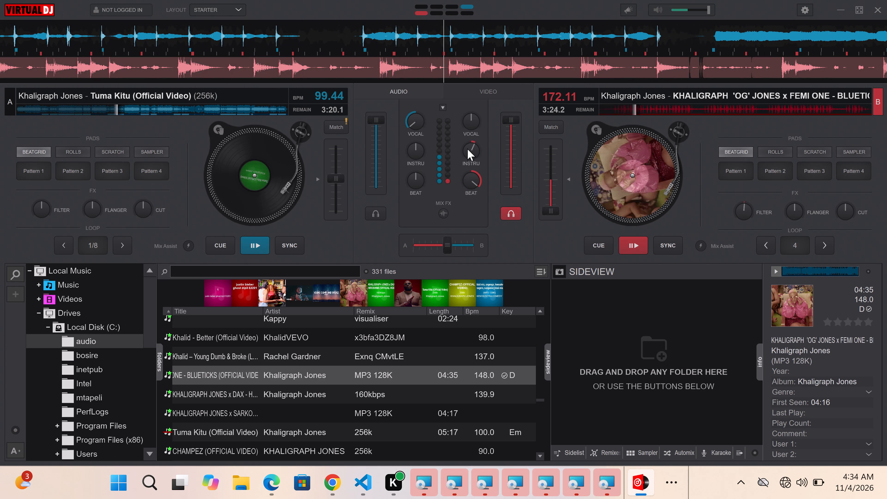
left_click_drag(467, 149, 463, 146)
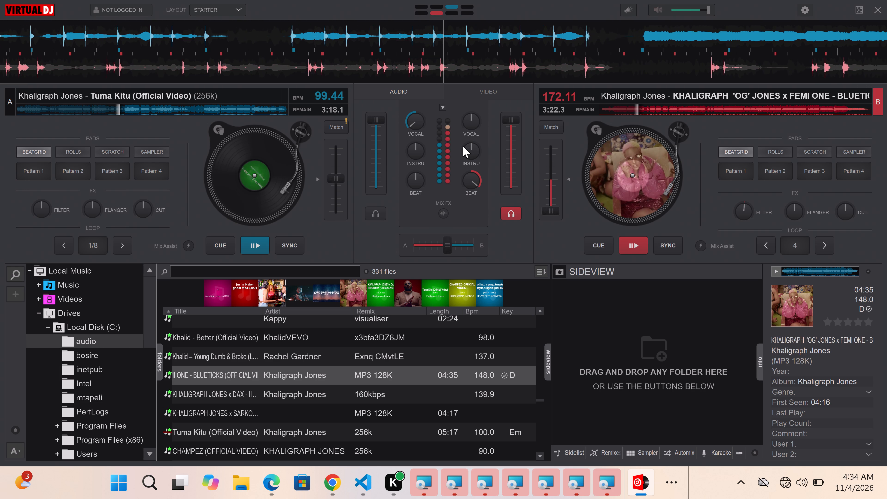
scroll(470, 189, "up", 1)
Move the crossfader most of the way toward deck B.
left_click(466, 245)
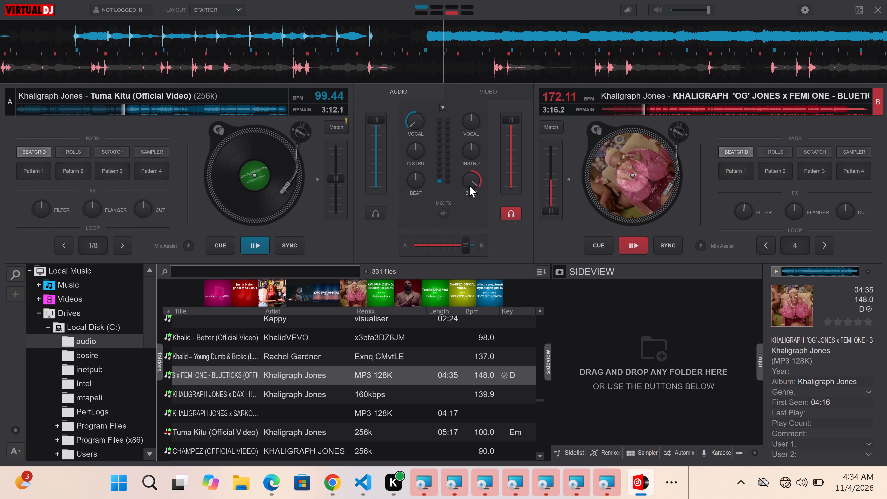
Vary deck B's BEAT knob near maximum, lower it through centre, and bring it down to minimum.
left_click_drag(470, 179, 475, 168)
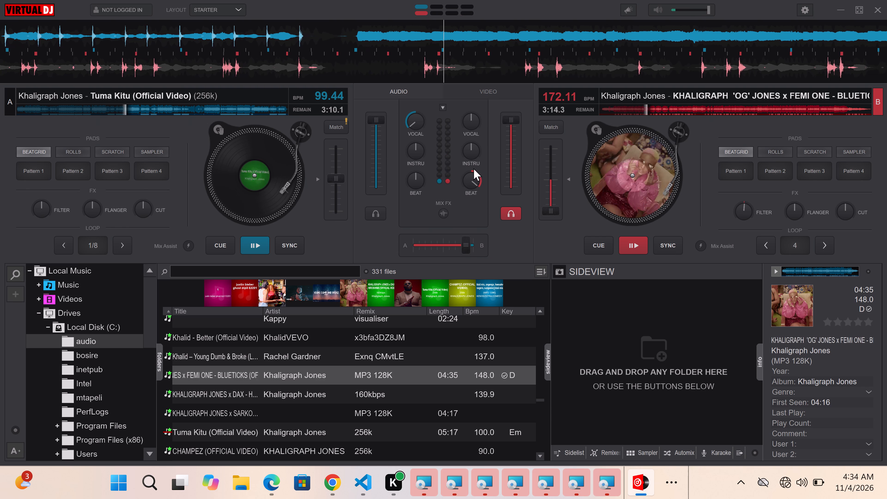
left_click_drag(469, 169, 462, 188)
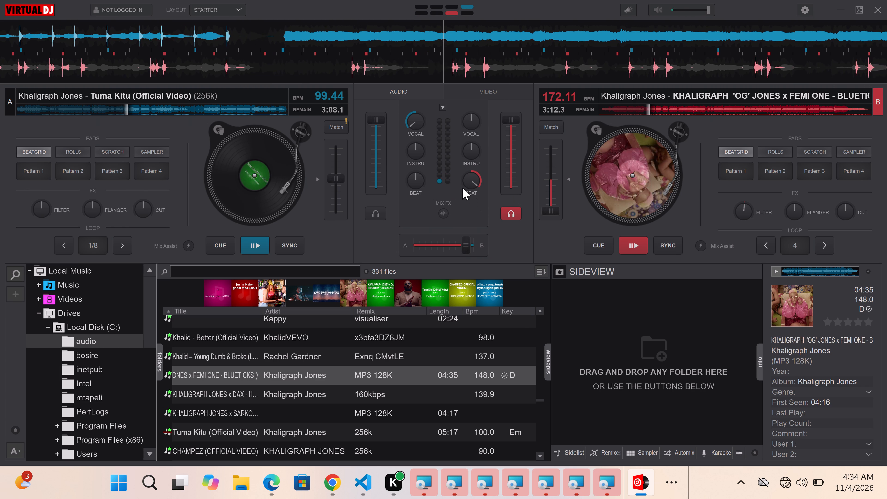
left_click_drag(469, 181, 450, 180)
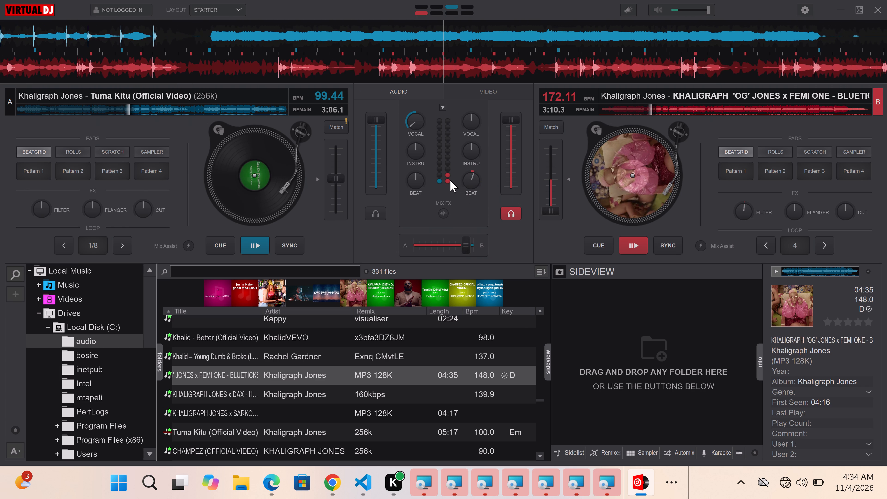
left_click_drag(450, 180, 432, 168)
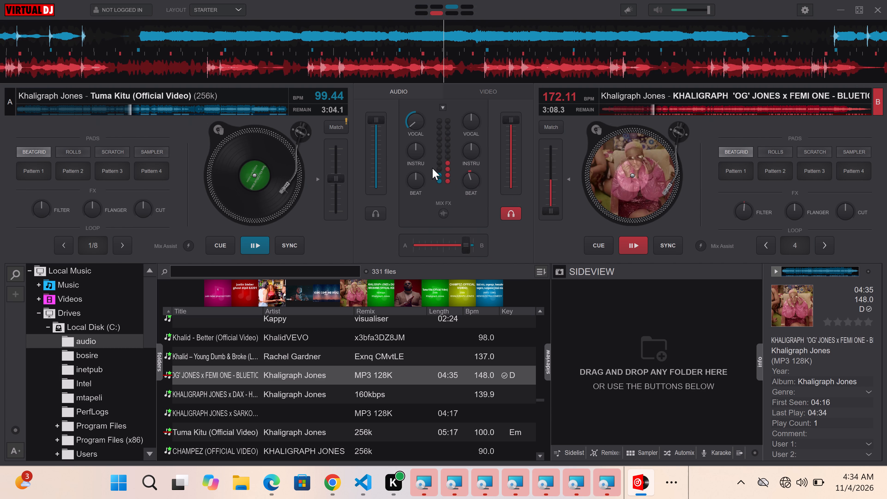
left_click_drag(432, 168, 391, 211)
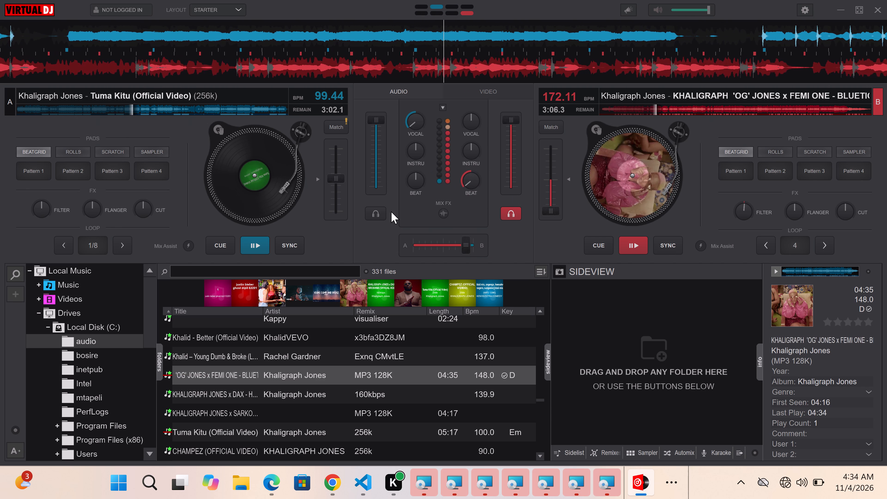
double_click(418, 199)
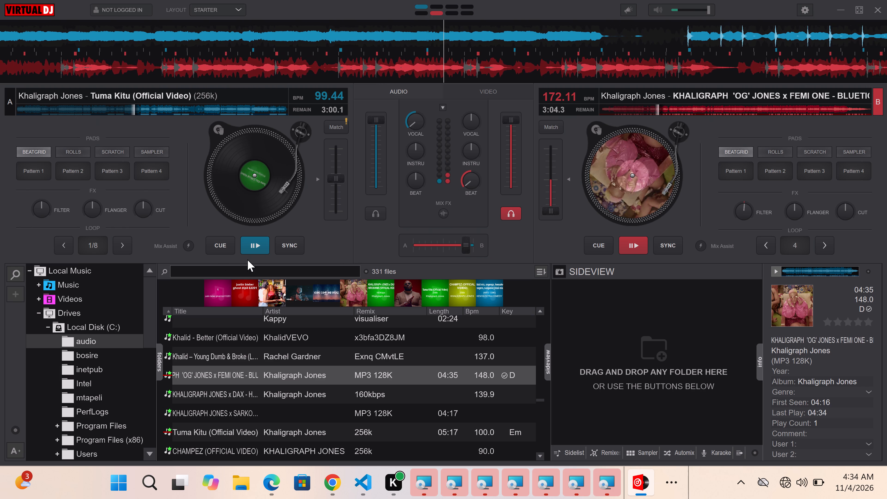
Pause deck A's Tuma Kitu track.
left_click(251, 246)
Switch the mixer knobs from stem controls to the HIGH, MID and LOW equalizer.
left_click_drag(474, 165, 470, 166)
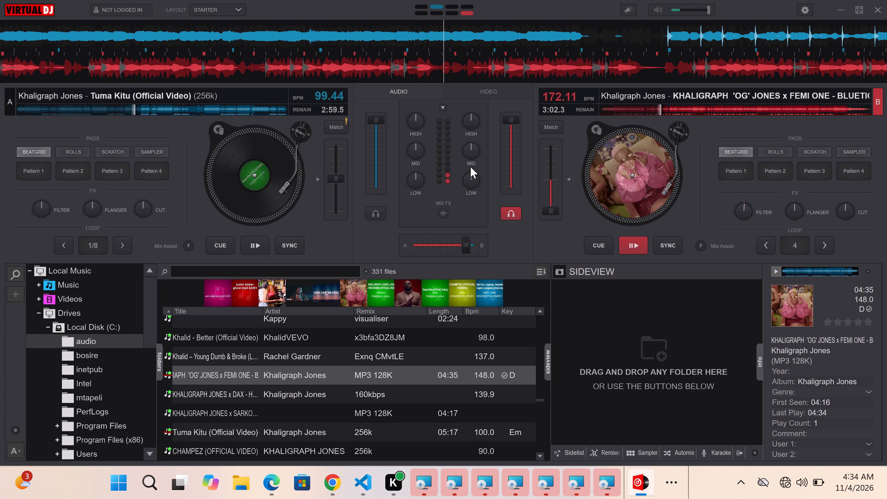
left_click_drag(470, 166, 459, 166)
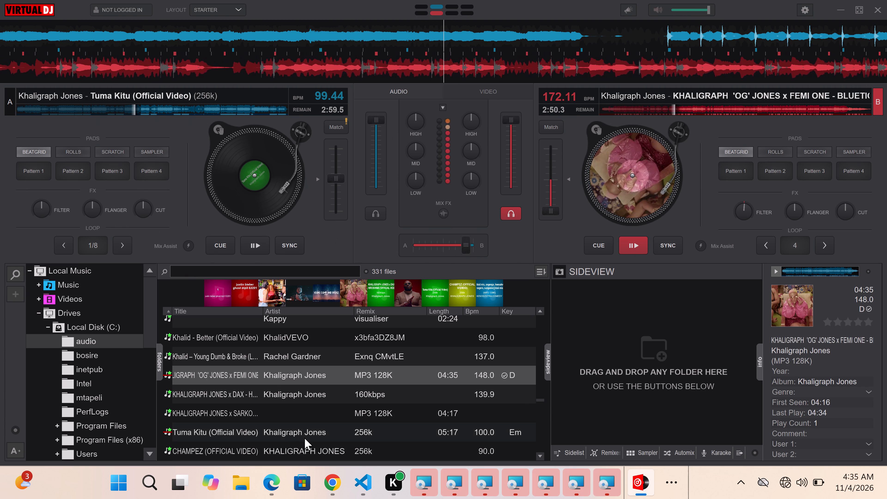
Find Juice WRLD - Doom (Lyrics) further down the audio folder's song list and load it onto deck A.
key("Down")
key("Down")
key("Down")
key("Down")
key("Down")
key("Down")
key("Down")
key("Down")
key("Down")
key("Down")
key("Down")
key("Down")
key("Down")
key("Down")
key("Up")
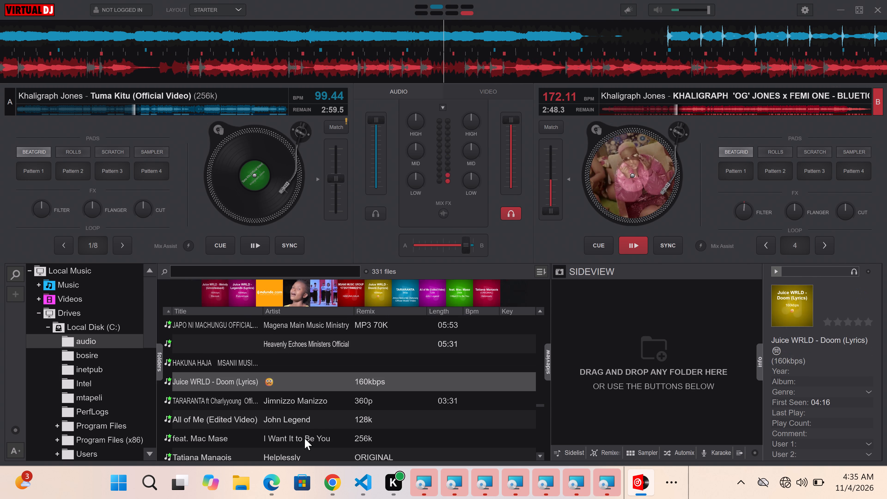
key("Up")
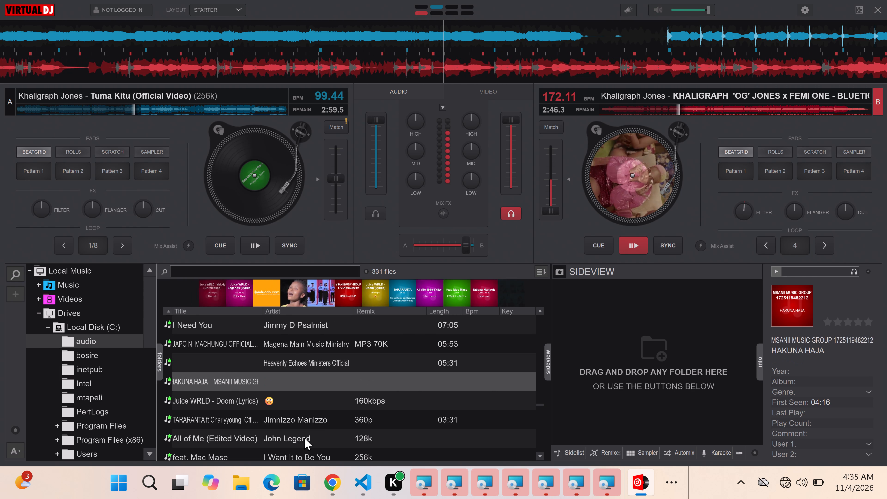
key("Down")
left_click_drag(304, 438, 307, 405)
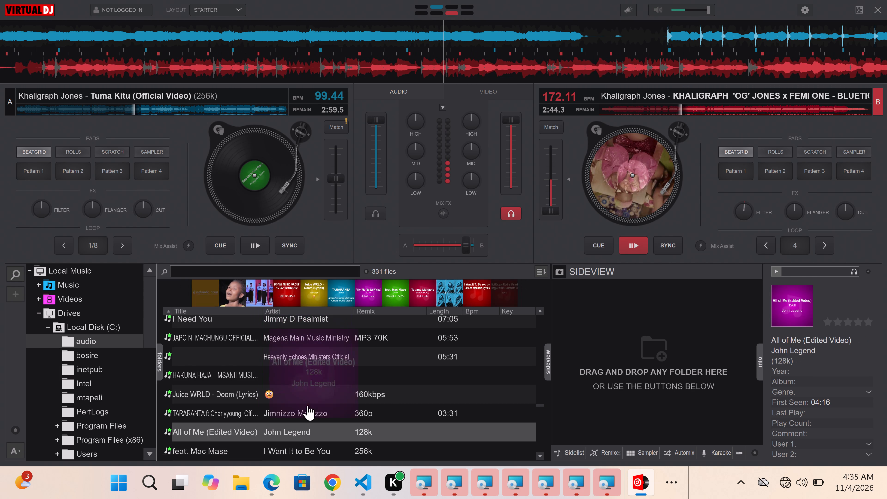
left_click_drag(307, 405, 247, 396)
left_click_drag(247, 396, 221, 197)
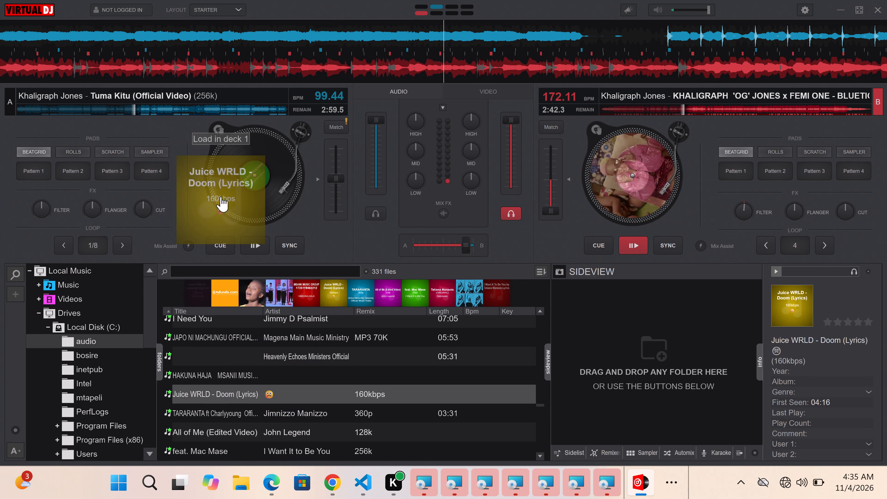
left_click_drag(221, 197, 246, 181)
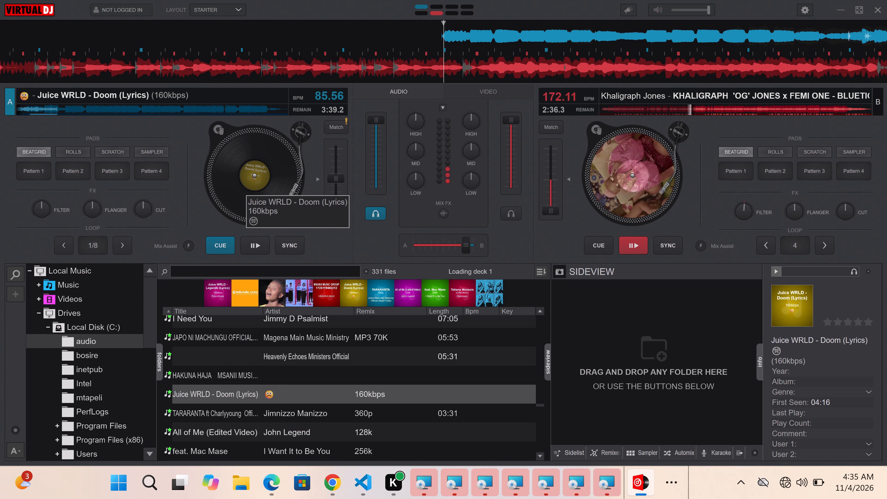
Scrub deck A's waveform back and forth around the song's beginning, settle just before its start, and play deck A.
left_click_drag(452, 34, 447, 45)
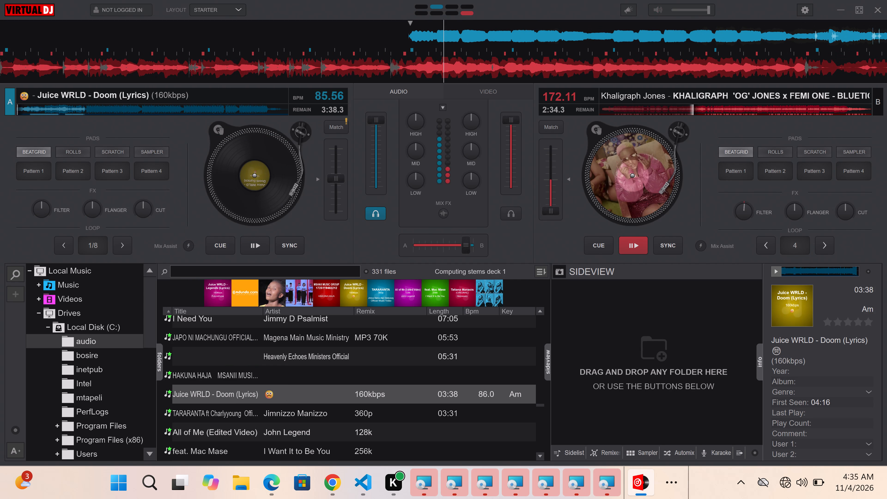
left_click_drag(447, 45, 451, 37)
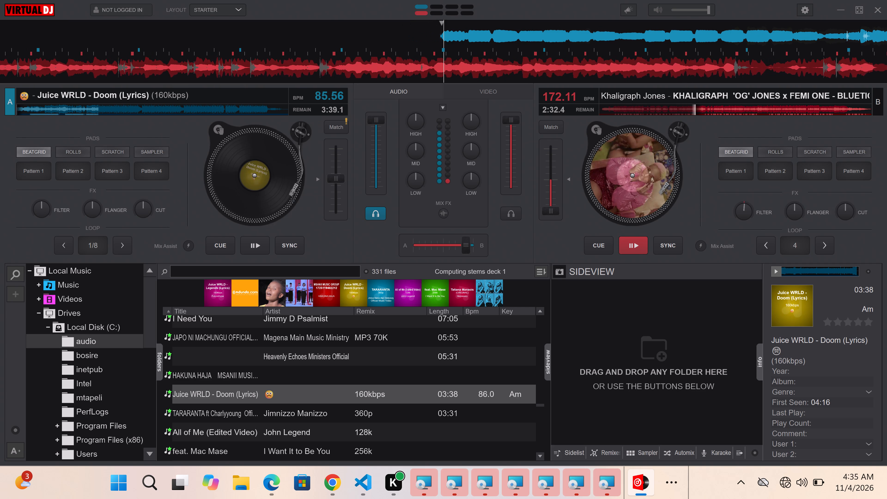
left_click_drag(451, 37, 479, 30)
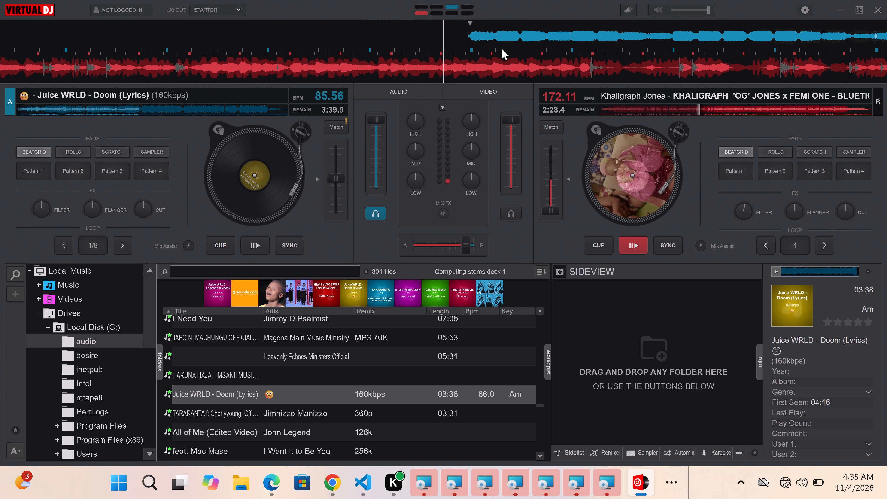
left_click_drag(503, 46, 497, 34)
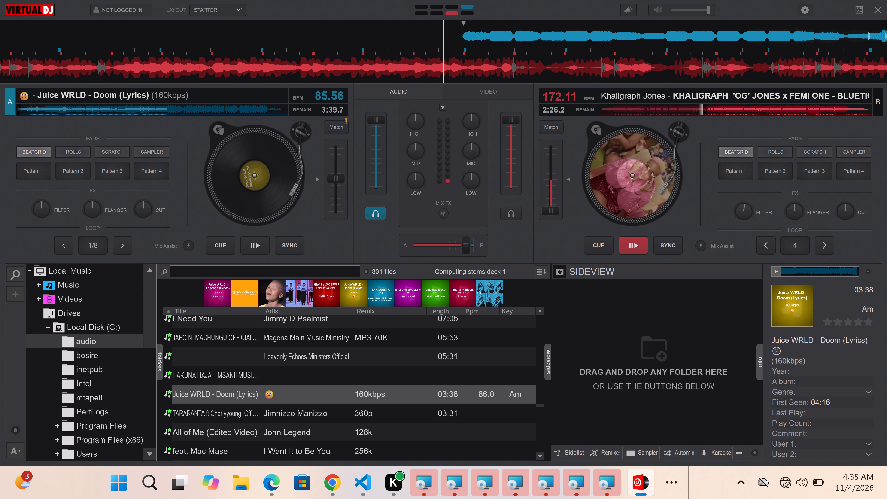
left_click_drag(497, 34, 498, 34)
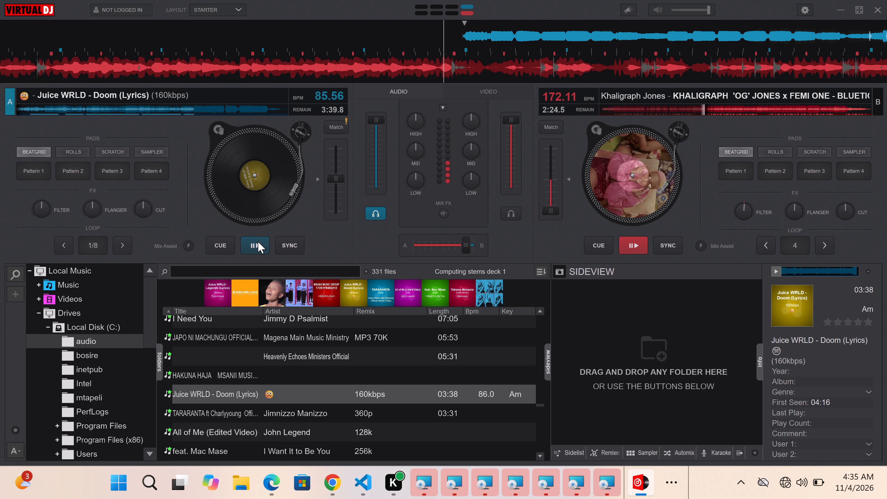
left_click(258, 241)
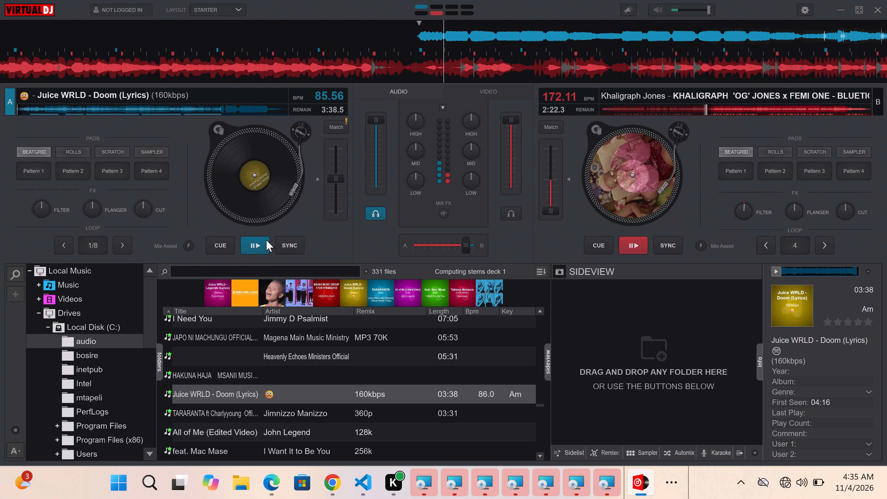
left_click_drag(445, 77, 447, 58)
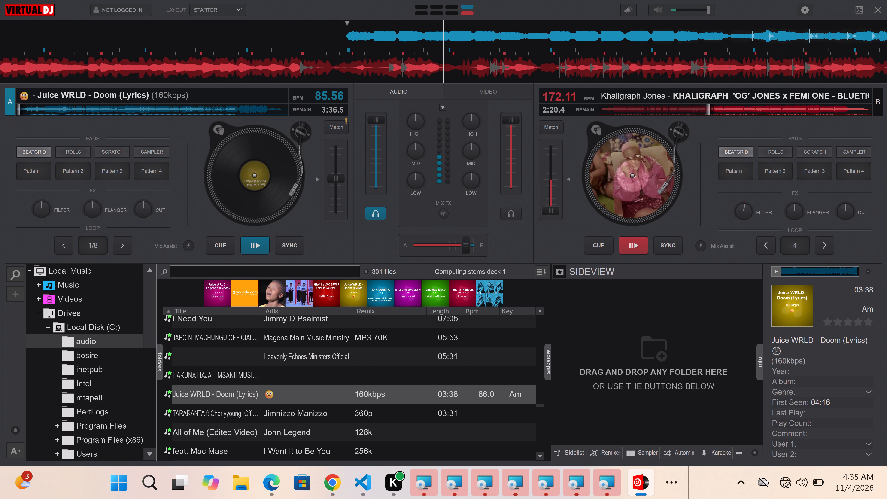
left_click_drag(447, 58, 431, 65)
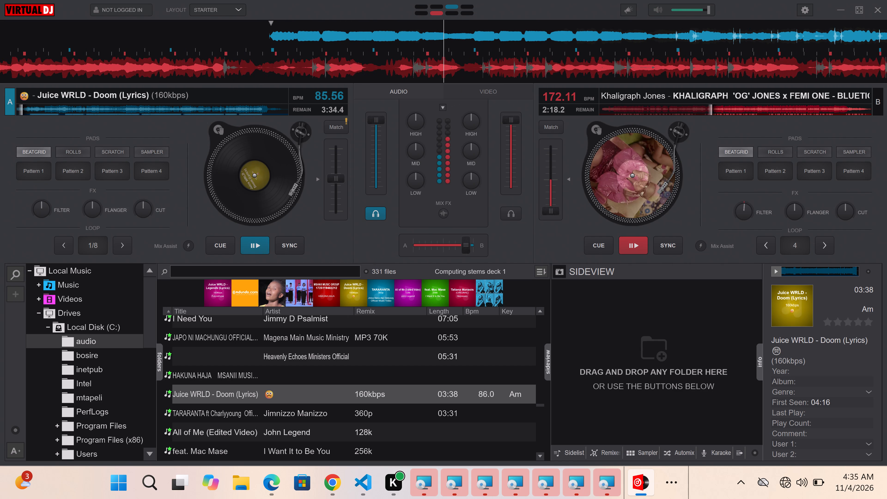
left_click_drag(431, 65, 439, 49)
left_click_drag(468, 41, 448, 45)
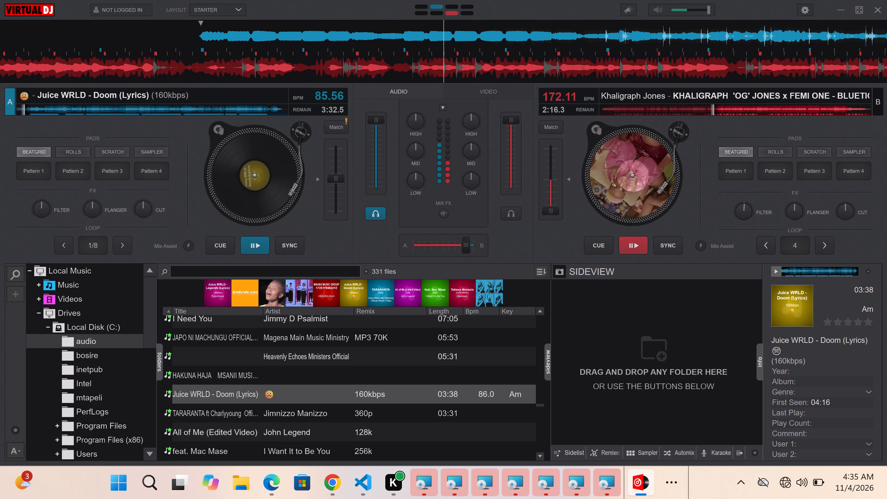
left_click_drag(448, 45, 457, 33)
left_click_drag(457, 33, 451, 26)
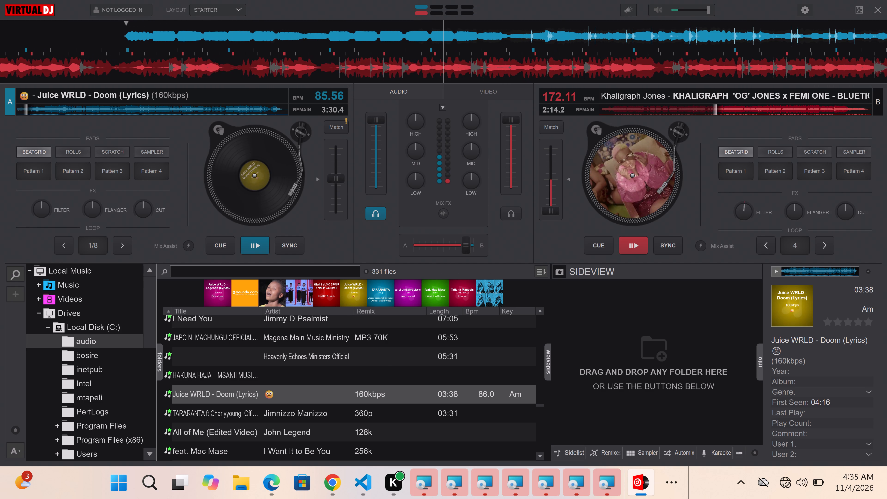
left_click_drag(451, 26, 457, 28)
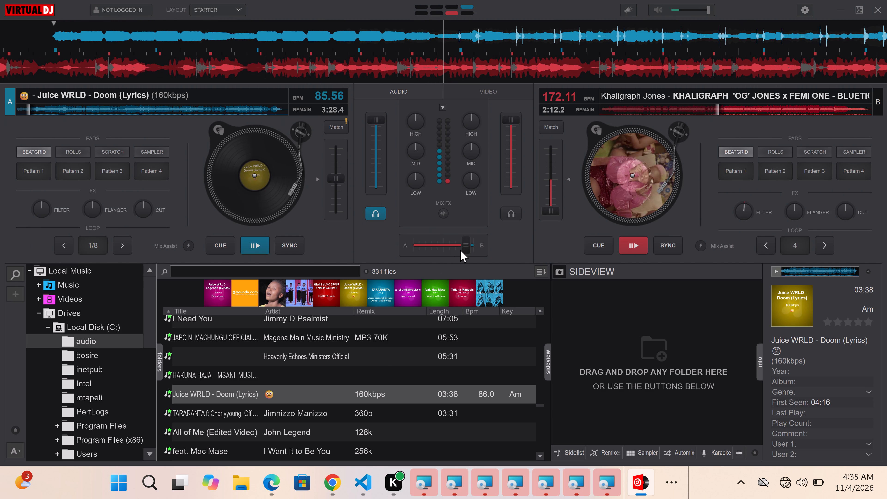
Move the crossfader from deck B's side all the way over to deck A.
left_click_drag(461, 251, 444, 253)
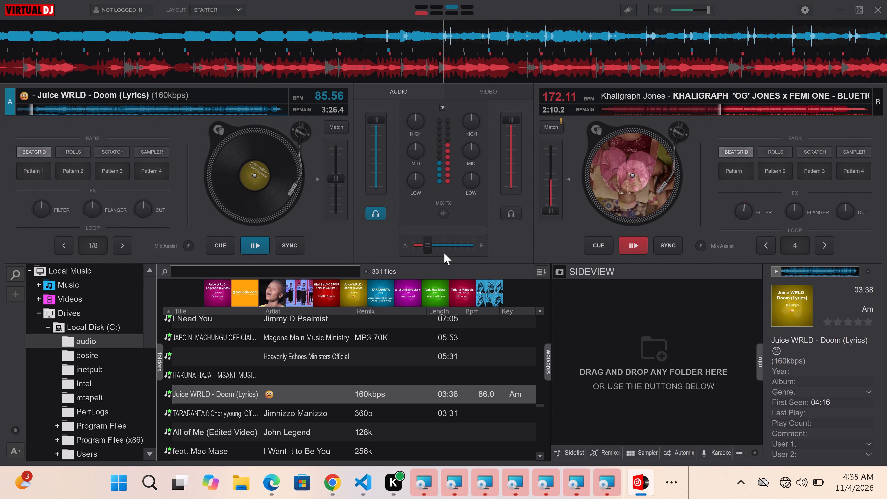
left_click_drag(444, 253, 0, 498)
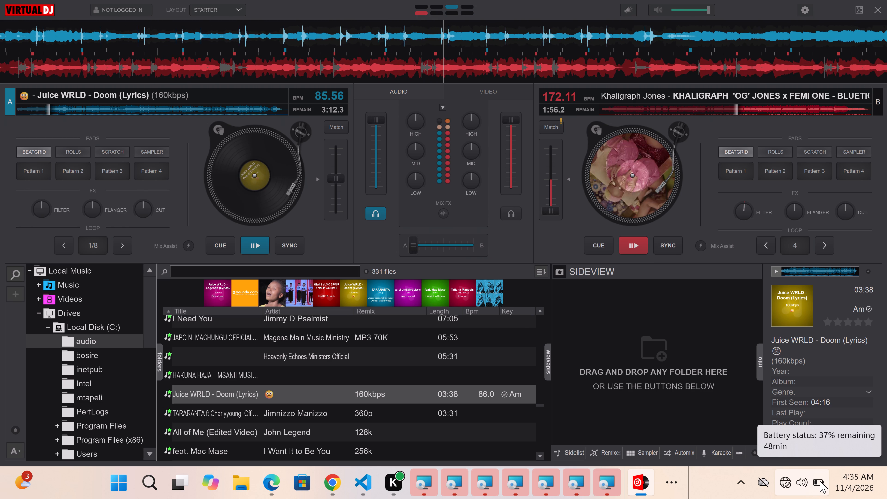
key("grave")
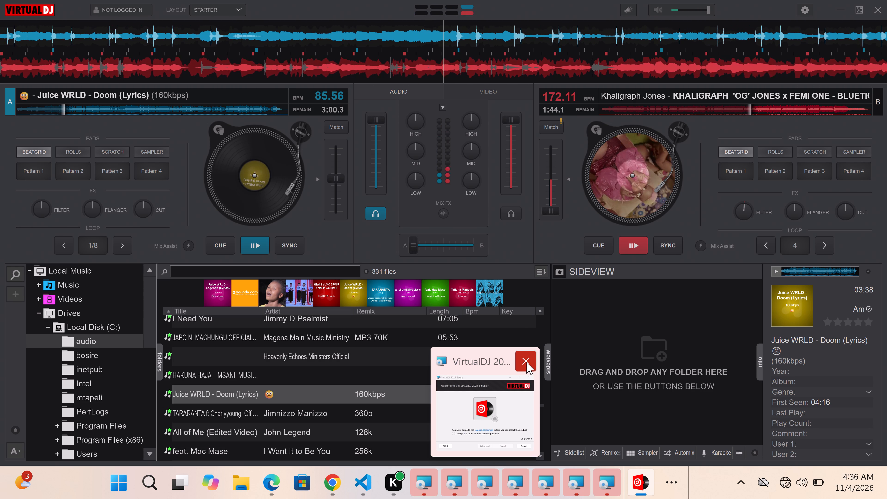
Cancel the installation in one of the open VirtualDJ 2026 Setup windows and close that installer.
left_click(526, 362)
left_click(526, 362)
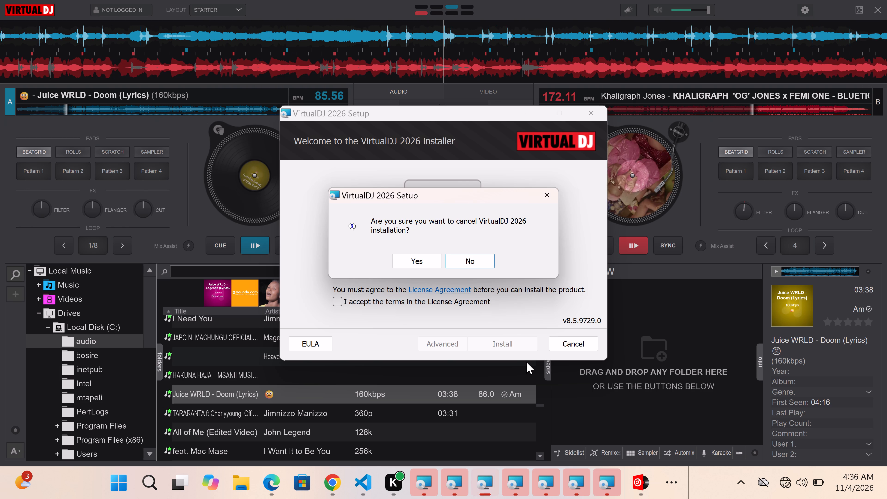
left_click(414, 261)
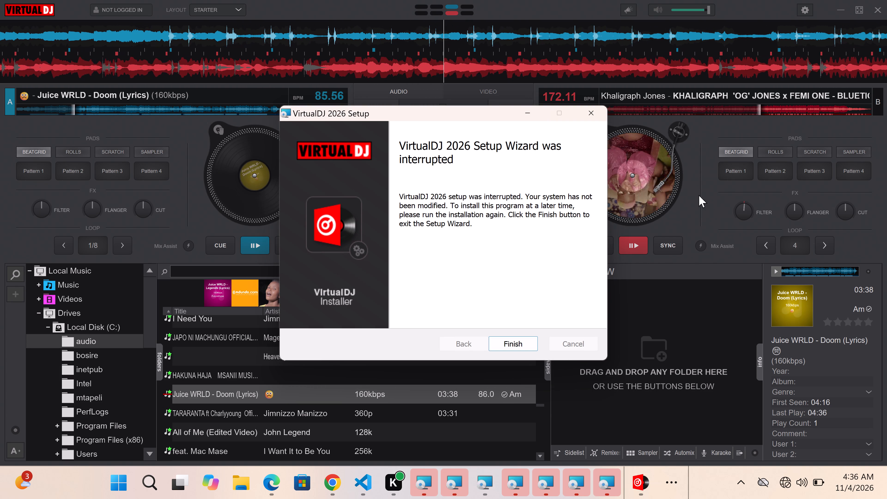
left_click(592, 119)
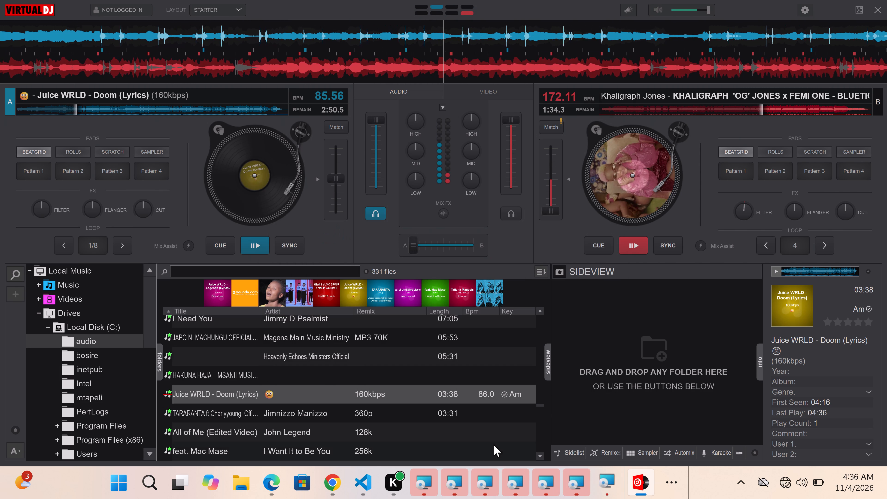
Bring up another leftover VirtualDJ 2026 Setup window, cancel its installation and close it.
left_click(474, 484)
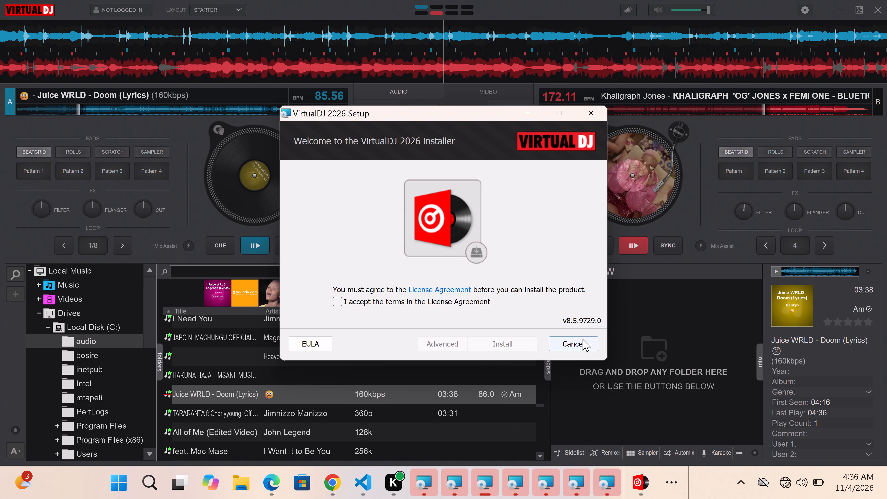
left_click(583, 346)
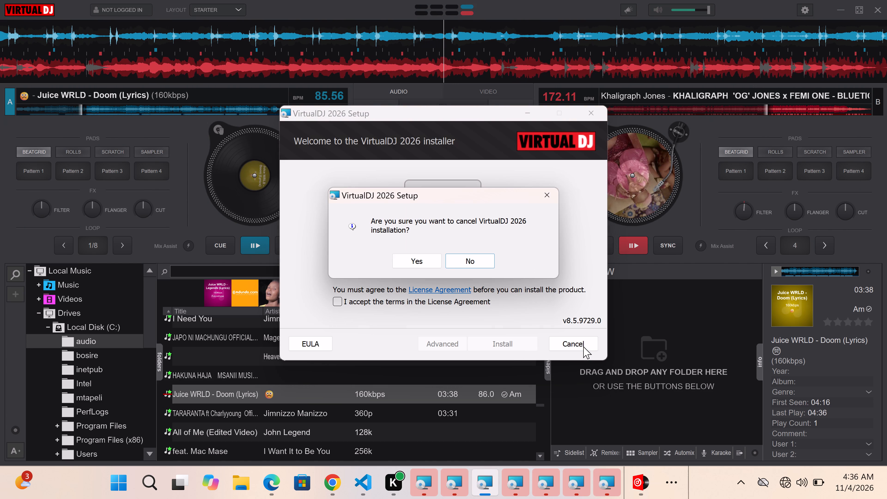
left_click(551, 195)
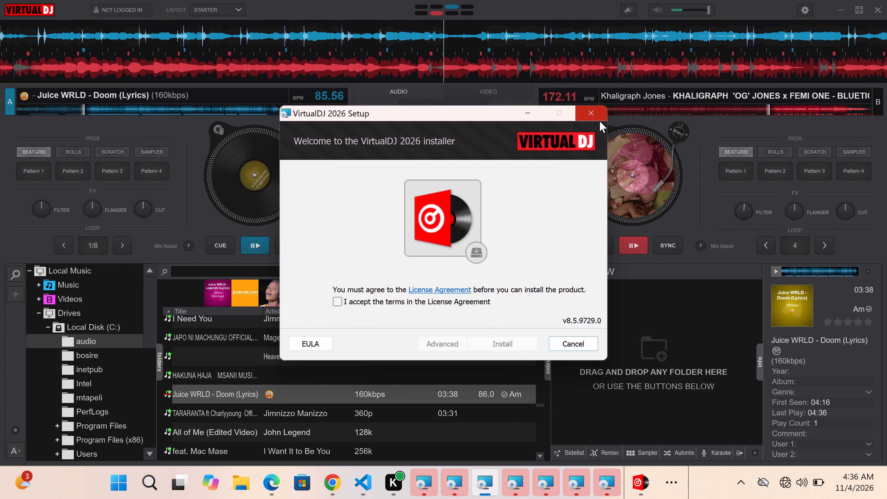
left_click(598, 118)
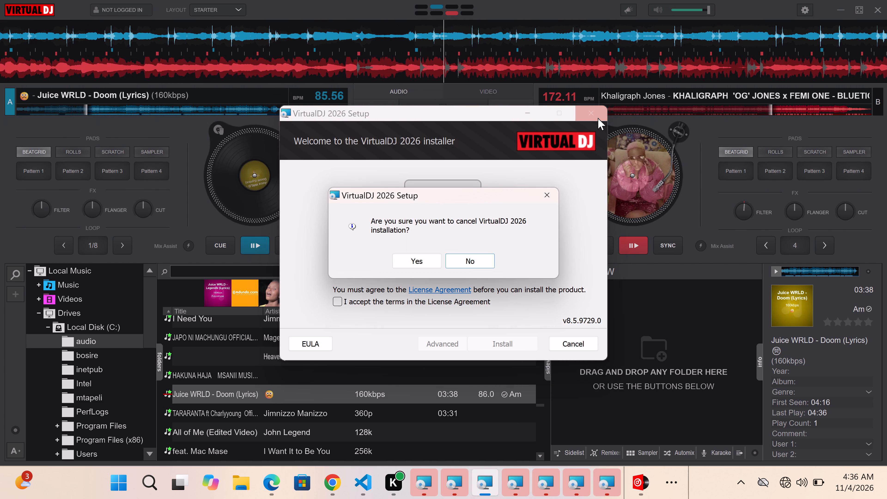
left_click(423, 259)
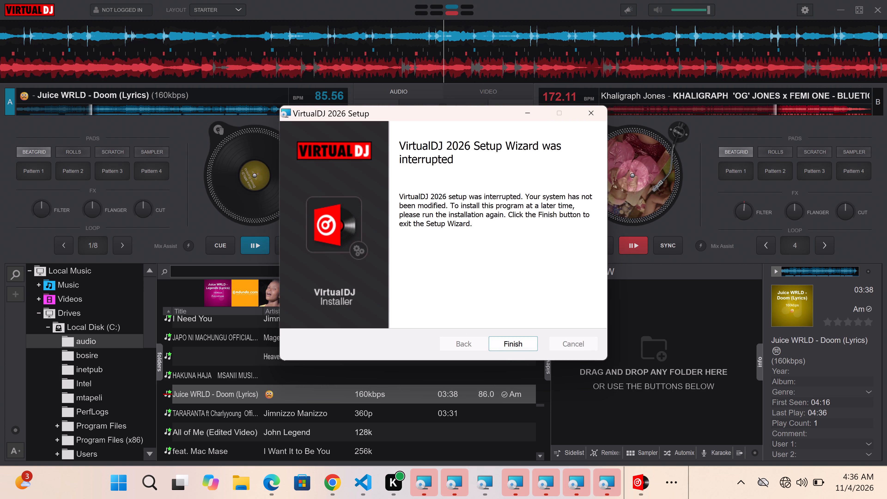
left_click(598, 113)
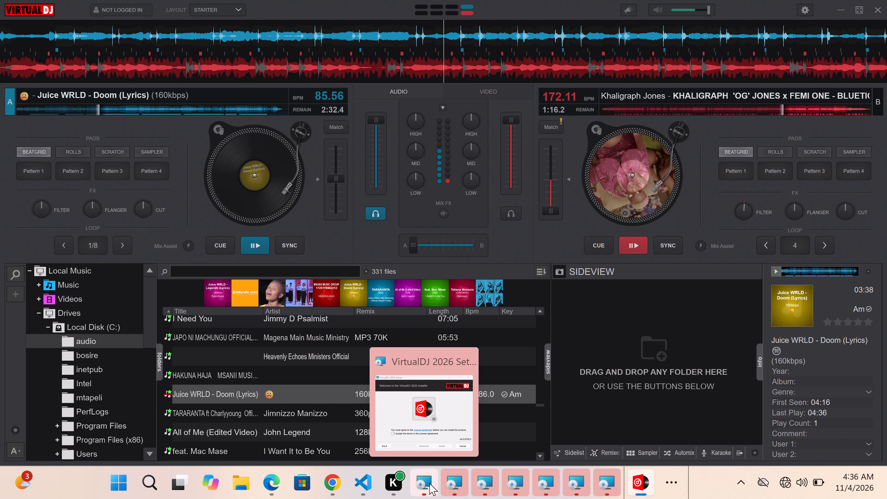
Open the first VirtualDJ 2026 Setup window in the row, cancel its installation and close it.
left_click(66, 496)
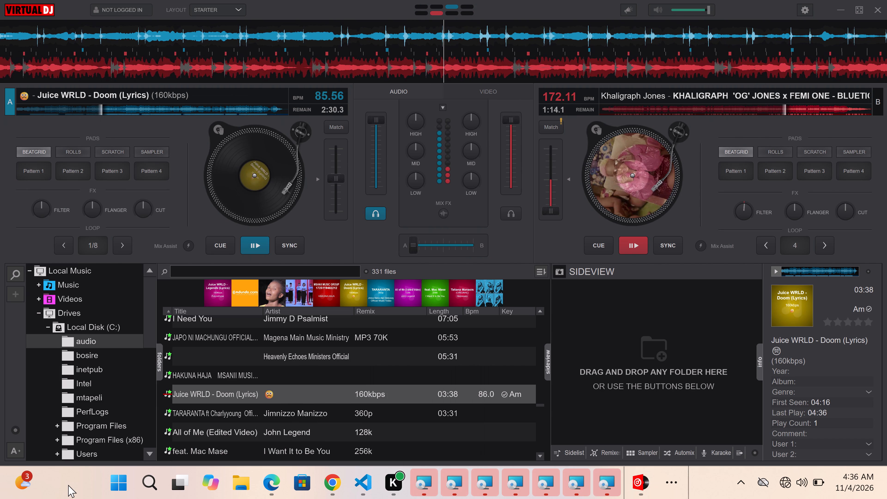
left_click(68, 485)
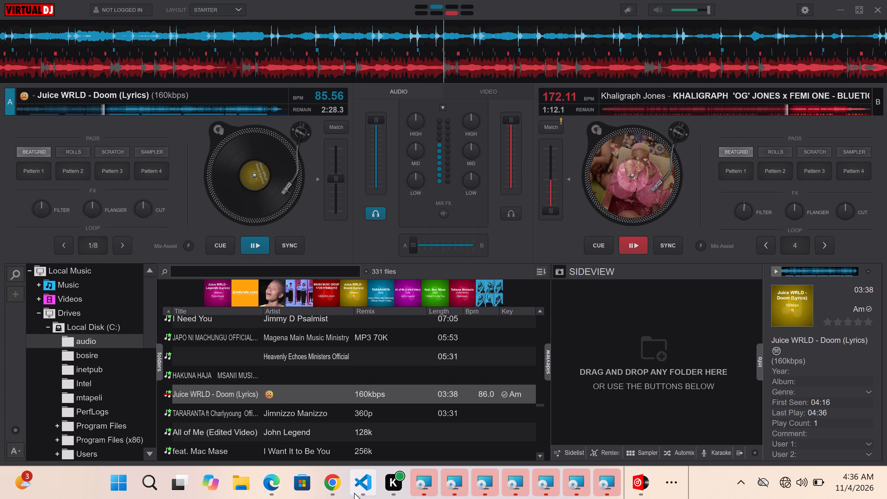
left_click(416, 481)
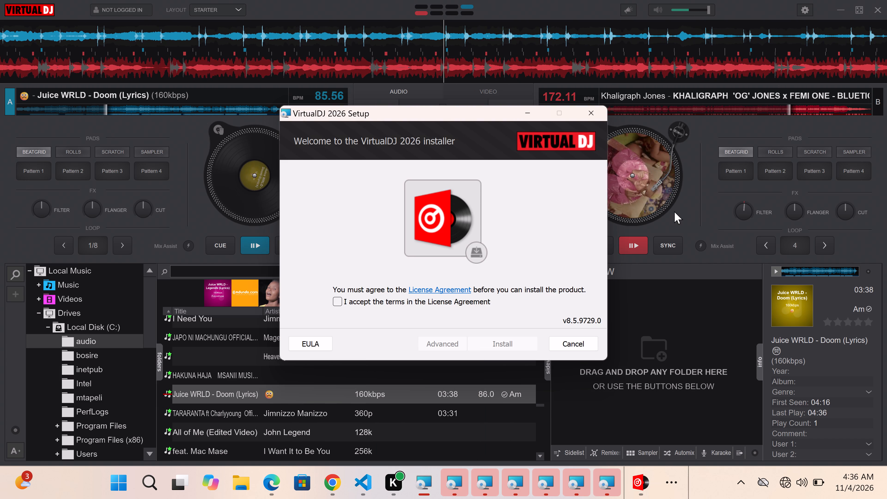
left_click(593, 114)
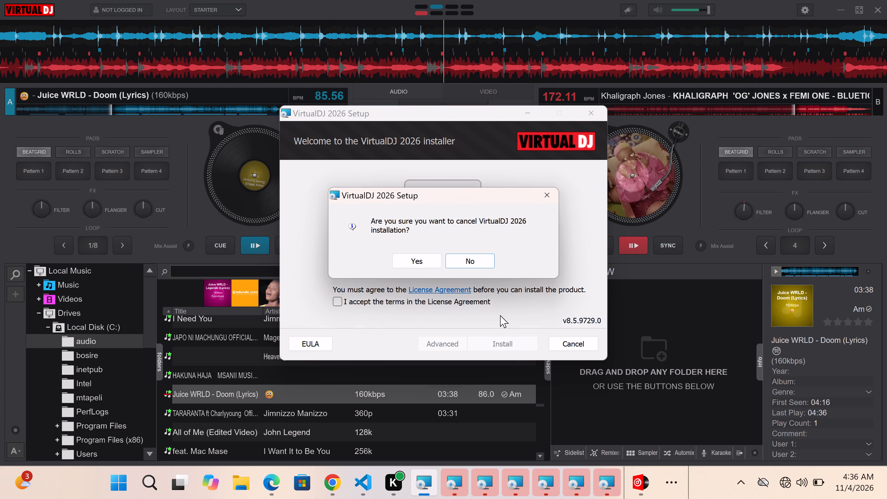
left_click(412, 253)
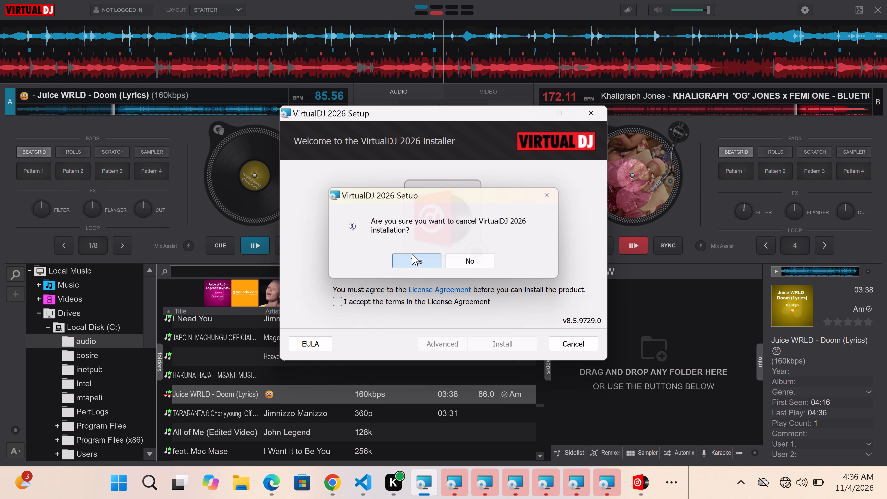
left_click(588, 113)
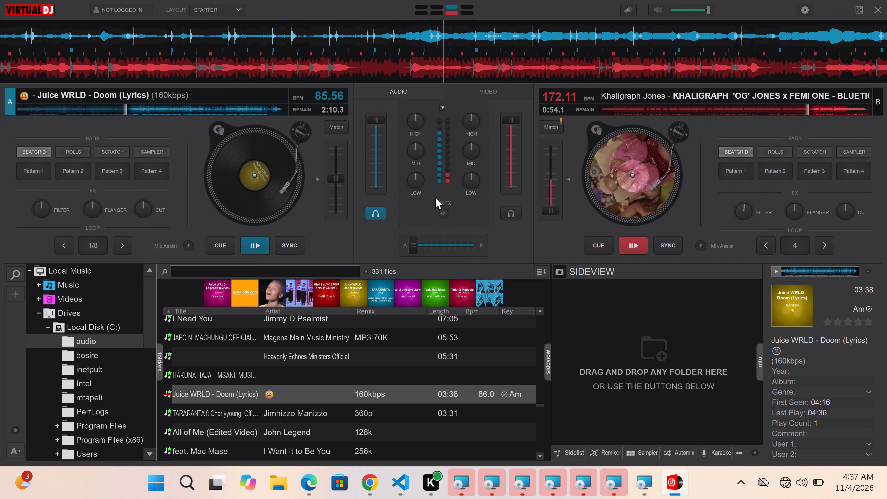
Cut deck A's LOW equalizer and bring it back to centre, and nudge its MID knob around the centre.
left_click_drag(410, 184, 387, 195)
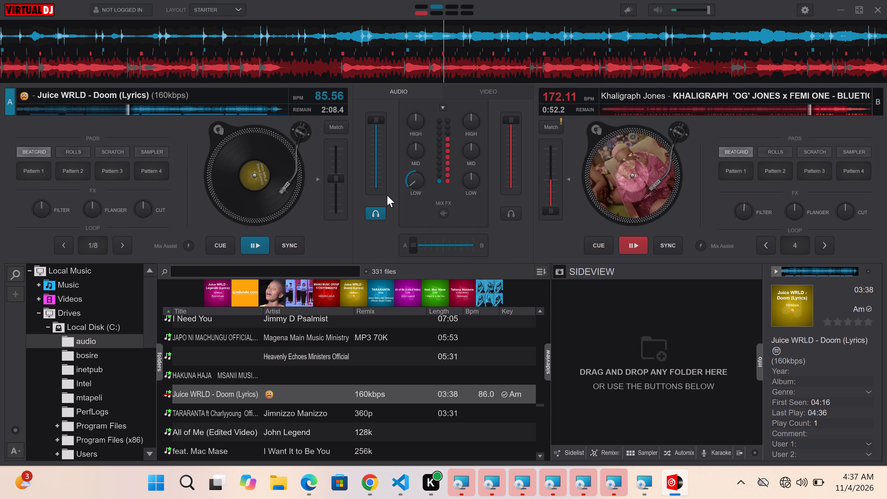
left_click_drag(387, 195, 401, 175)
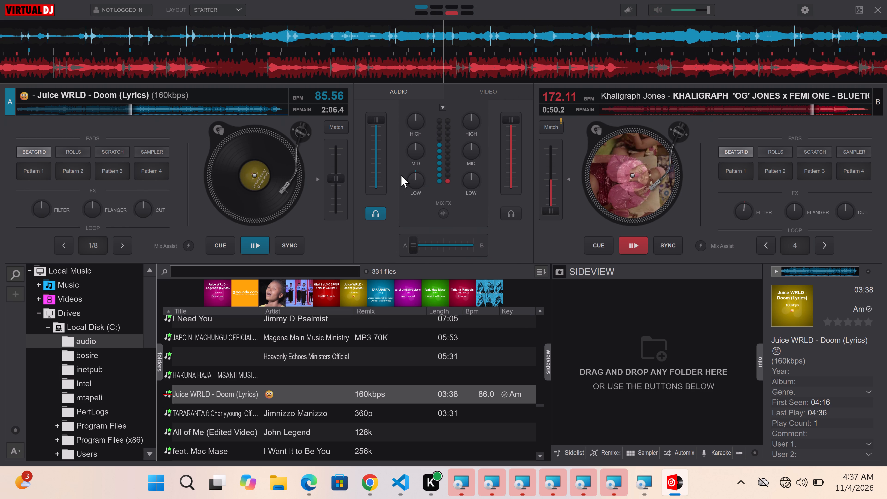
left_click_drag(419, 153, 417, 148)
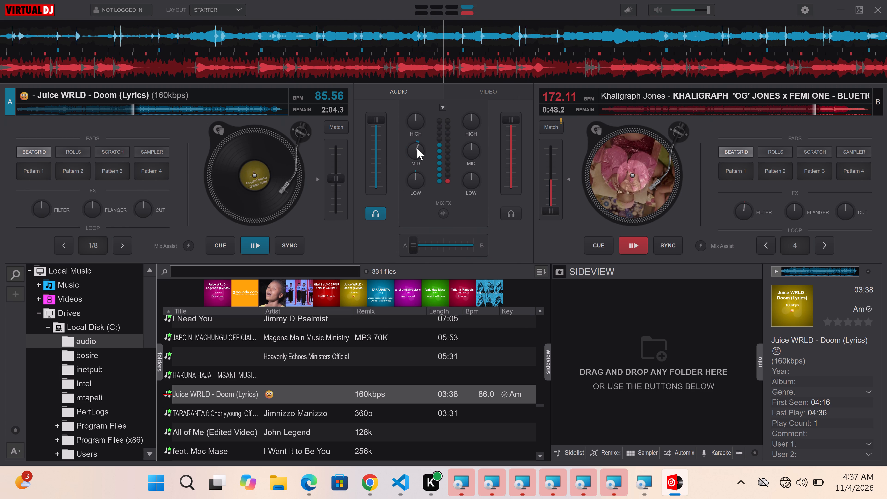
left_click_drag(417, 148, 410, 148)
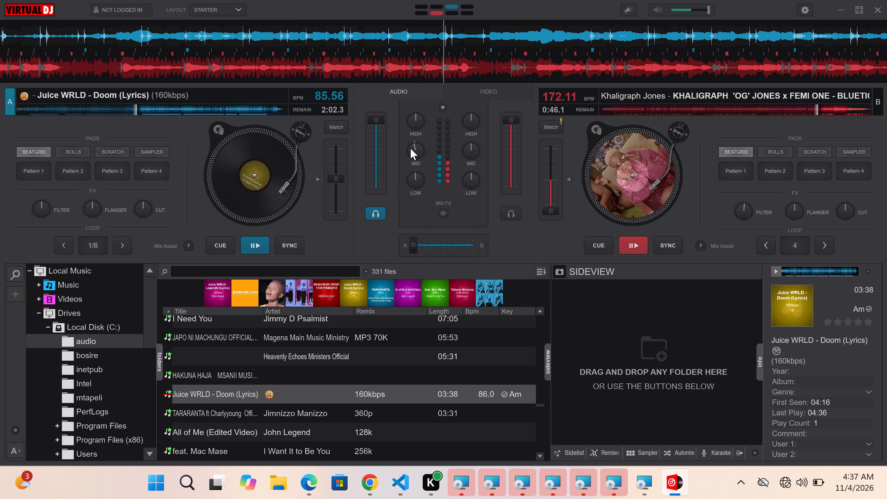
left_click_drag(410, 148, 413, 148)
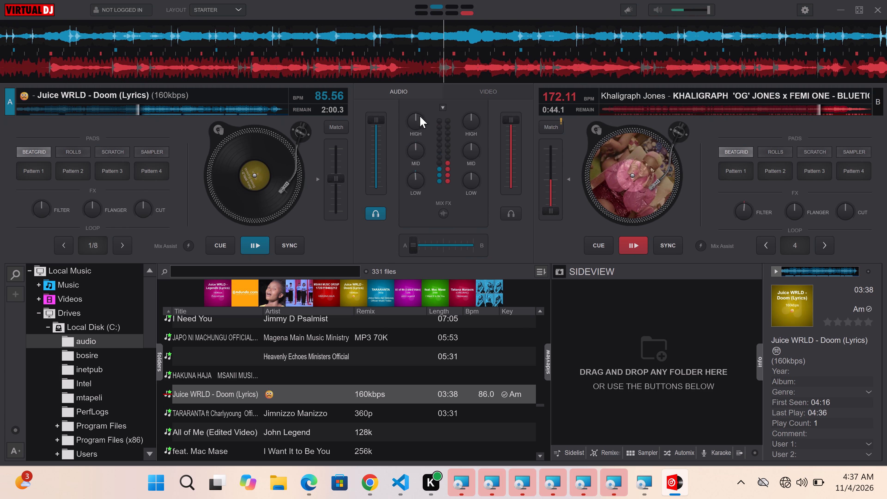
Pause the Khaligraph Jones track on deck B.
left_click(641, 256)
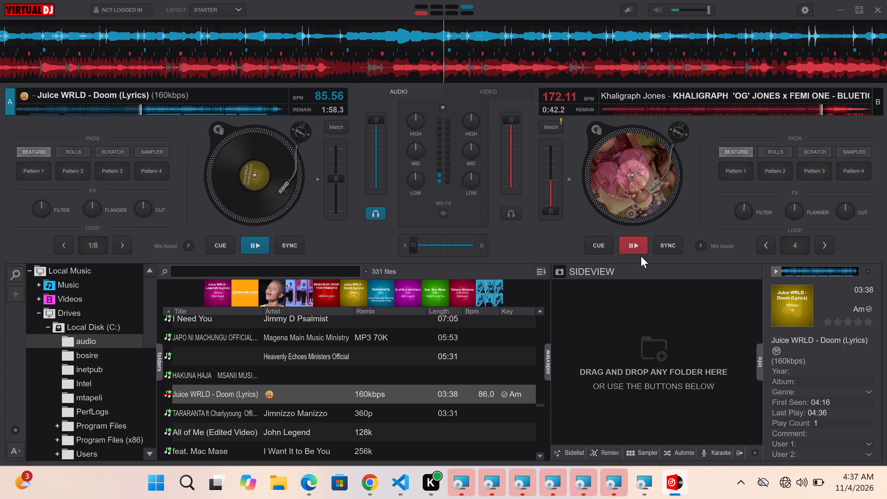
left_click(641, 249)
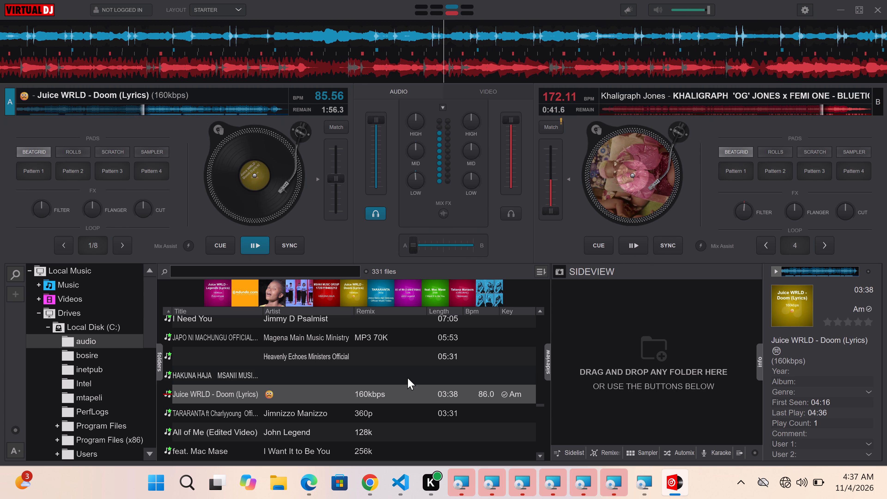
Load Jimnizzo Manizzo's TARARANTA from the audio folder's song list onto deck B and play it.
double_click(293, 415)
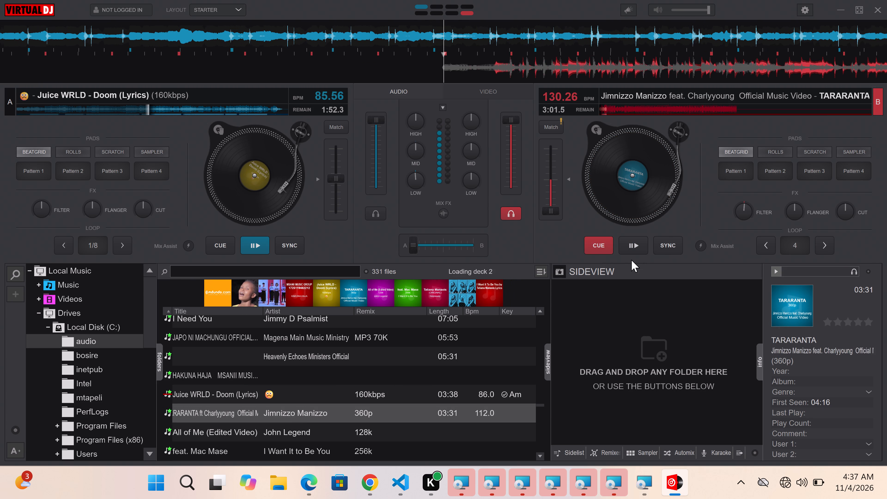
left_click(632, 243)
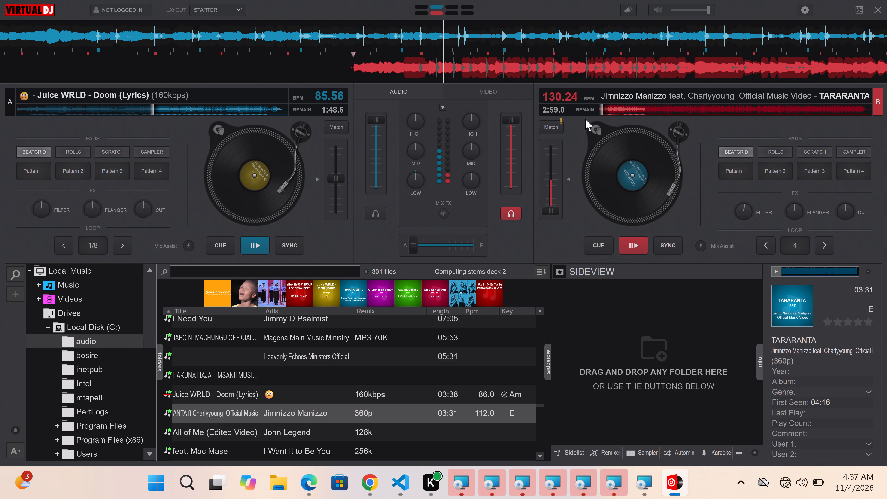
Skip deck B's TARARANTA track forward in two small jumps within its opening part.
left_click(607, 108)
left_click(618, 111)
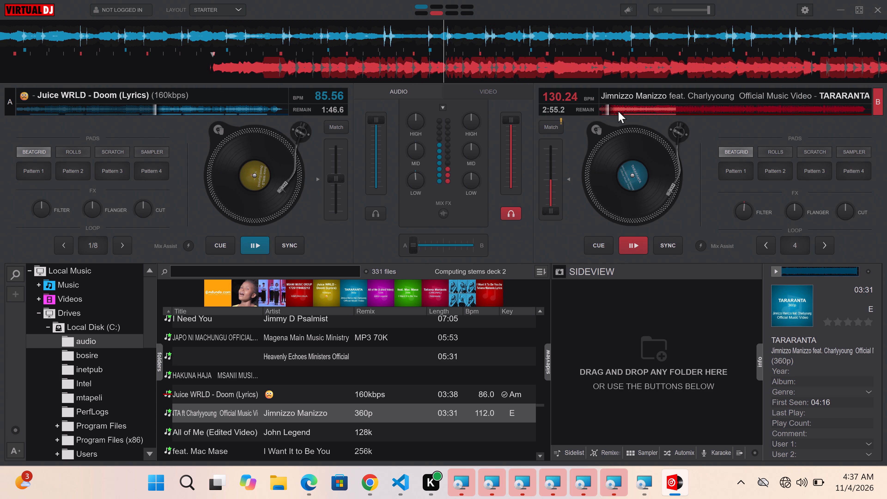
Move the crossfader from deck A's side to the middle and slightly past it towards deck B.
left_click(442, 246)
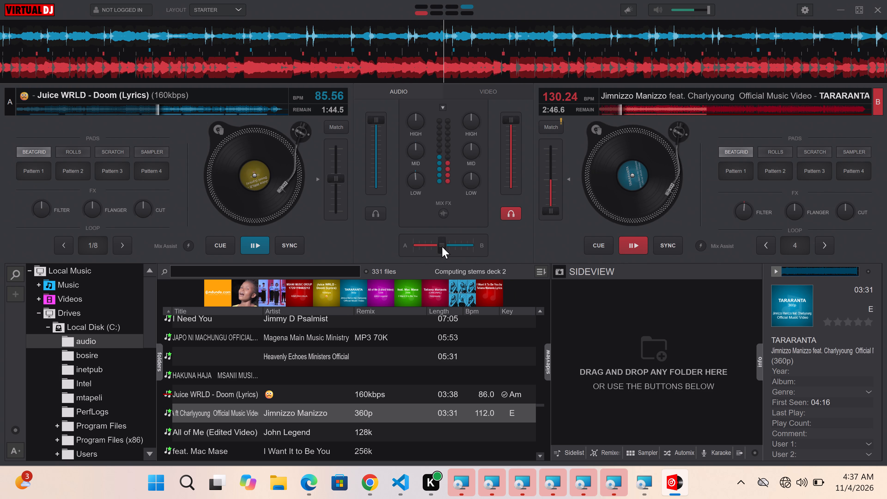
left_click(451, 246)
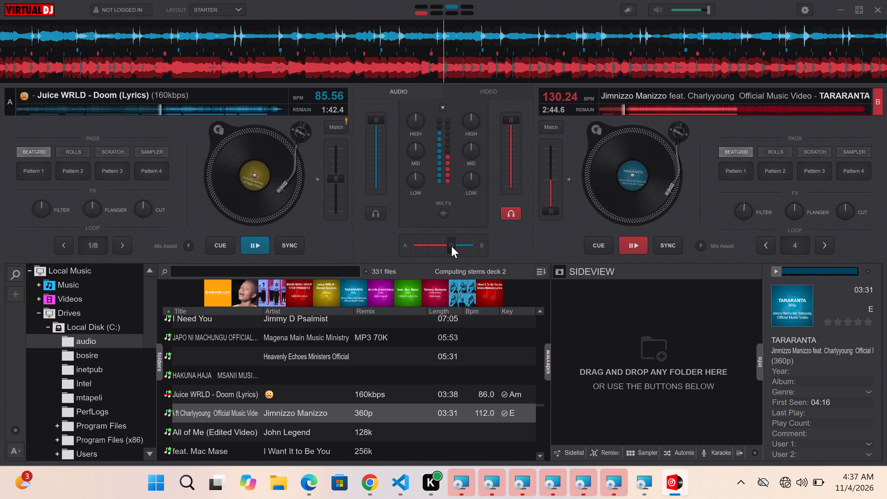
Move the crossfader all the way to deck A's side.
left_click(421, 245)
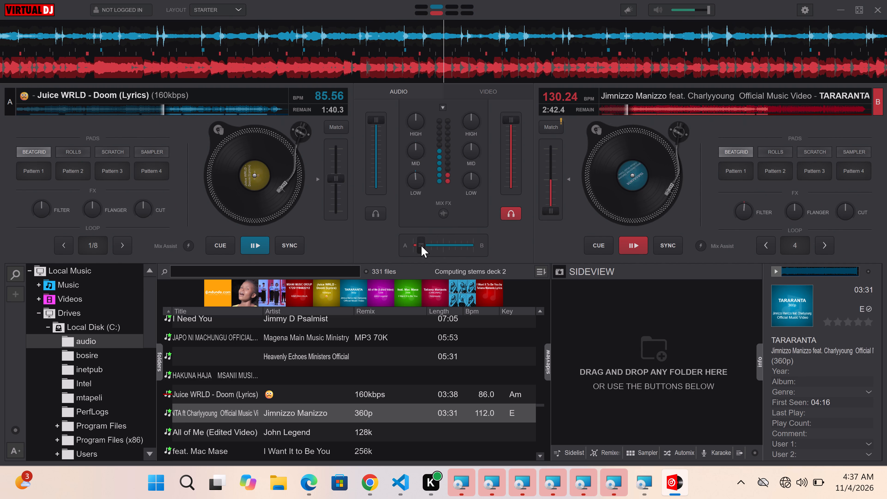
left_click(413, 244)
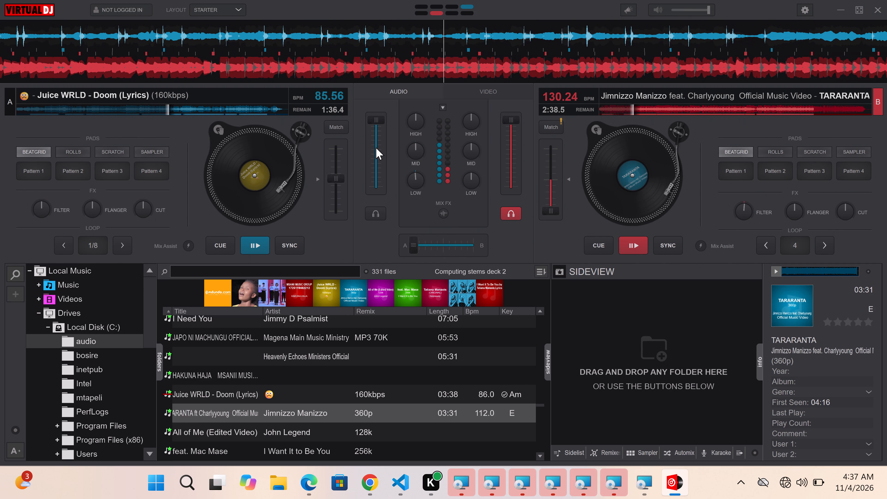
Boost and cut deck A's high and mid EQ in turn, returning each to its centre position.
left_click(414, 124)
left_click_drag(414, 125, 444, 143)
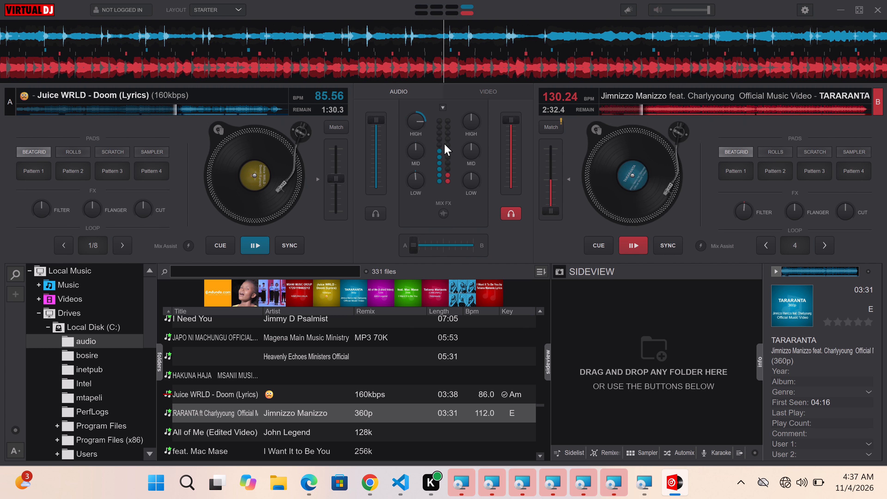
left_click_drag(444, 143, 542, 110)
left_click_drag(416, 119, 407, 130)
left_click_drag(413, 150, 431, 164)
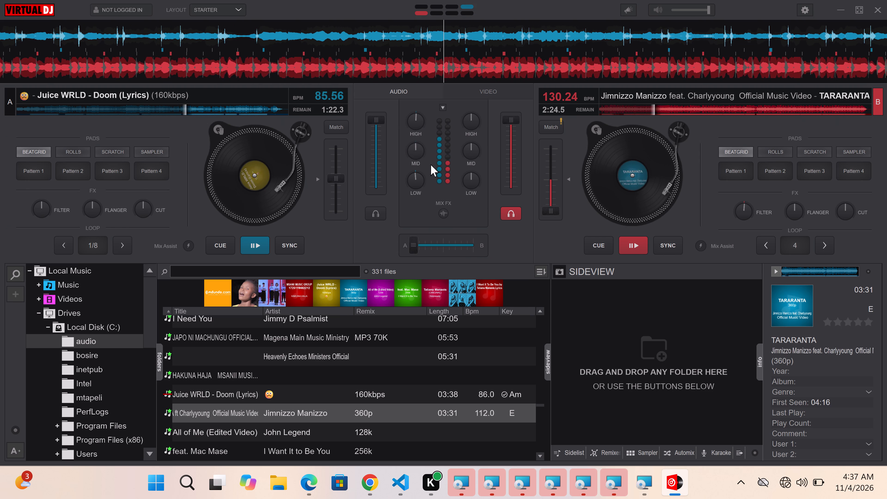
left_click_drag(431, 164, 503, 167)
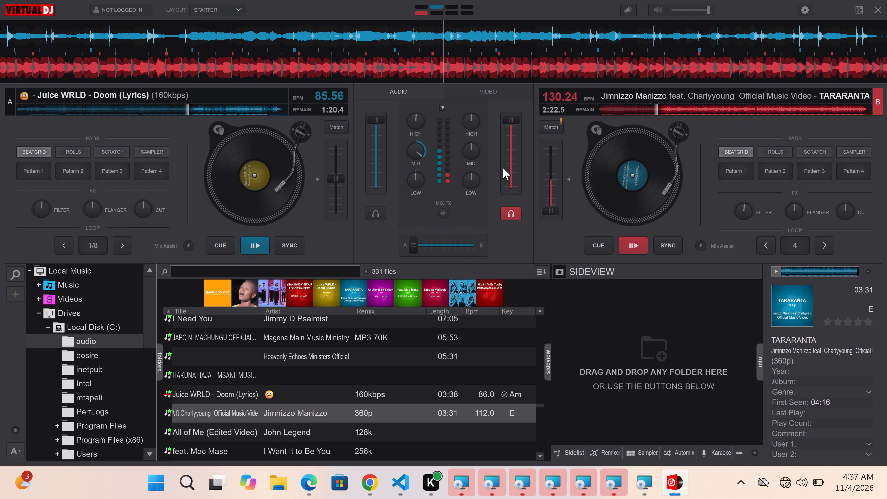
left_click_drag(503, 167, 432, 174)
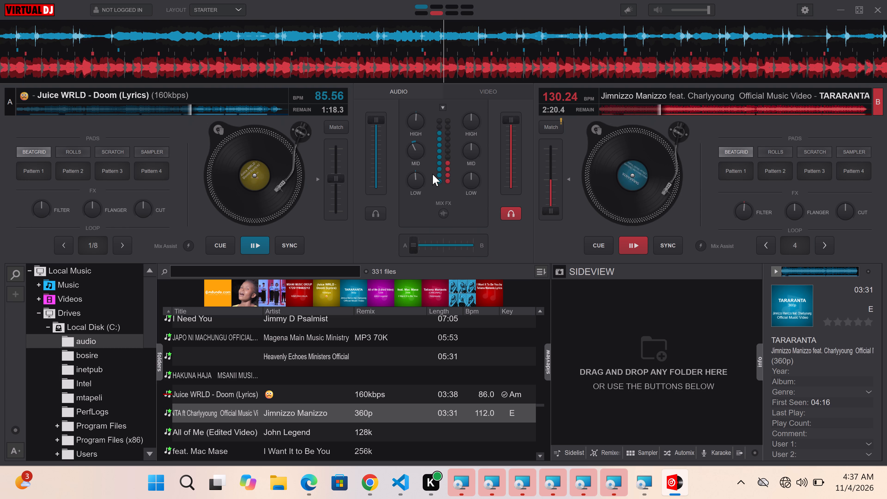
left_click_drag(432, 174, 436, 174)
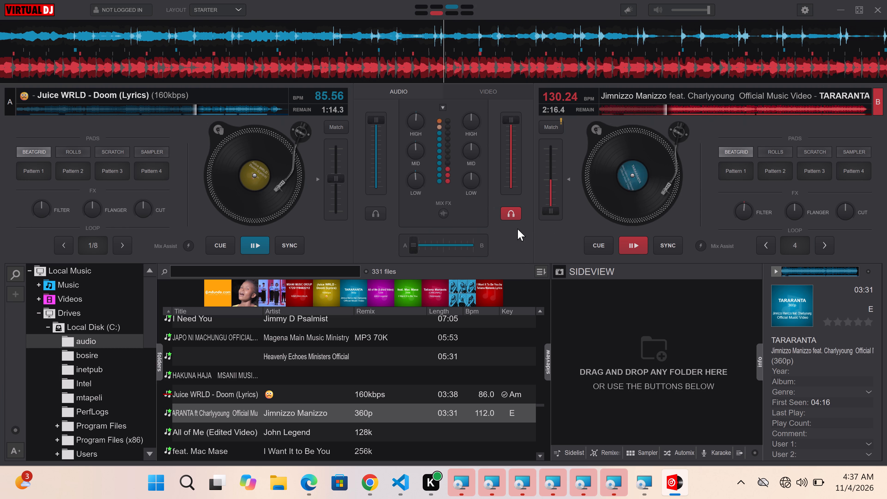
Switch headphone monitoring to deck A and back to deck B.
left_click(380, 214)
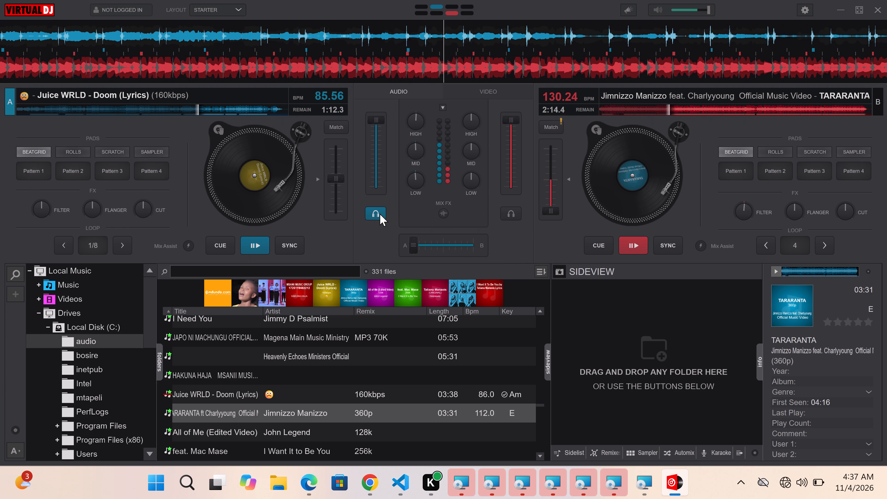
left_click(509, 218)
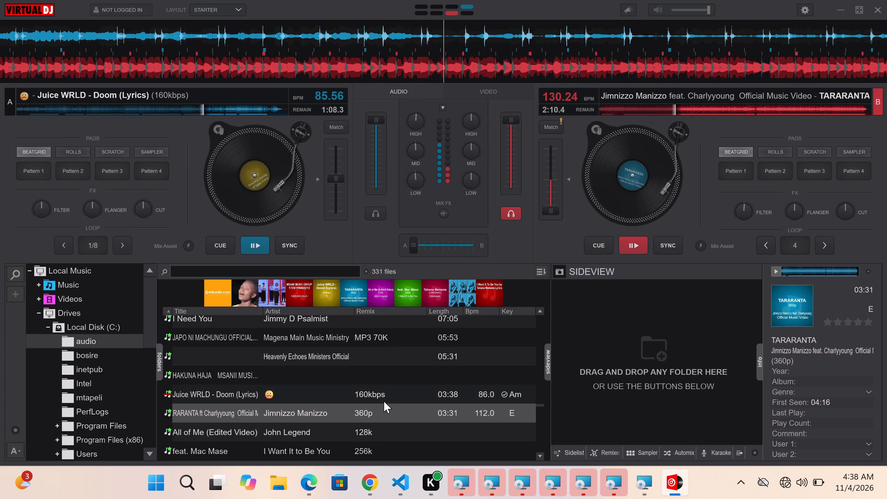
Select Tatiana Manaois's Helplessly (ORIGINAL) in the audio folder's song list.
key("Down")
key("Down")
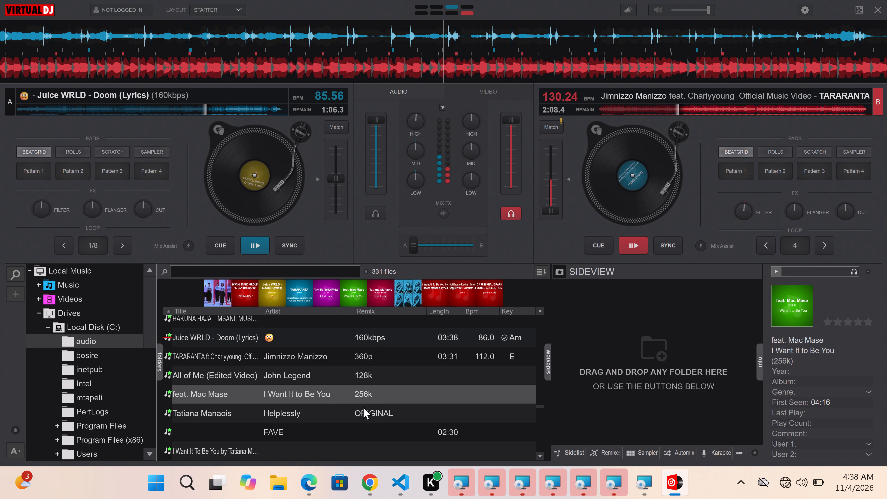
left_click(254, 414)
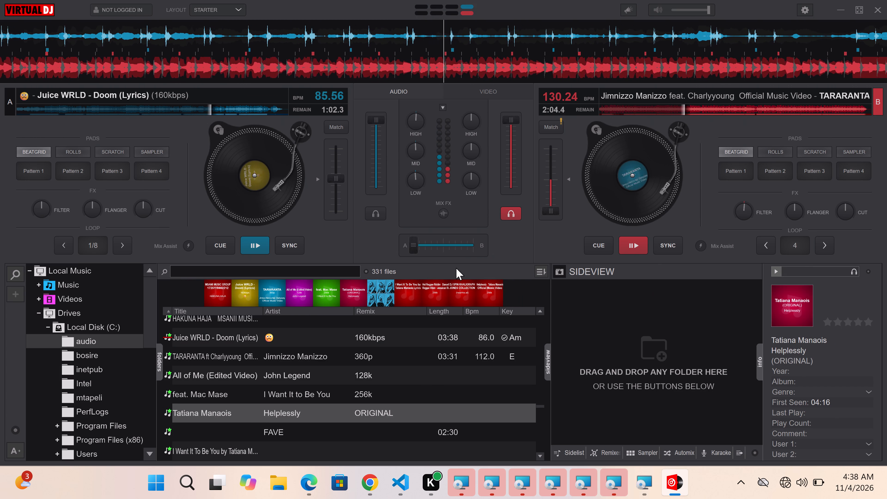
Move the crossfader most of the way towards deck B's side.
left_click(457, 237)
left_click(467, 246)
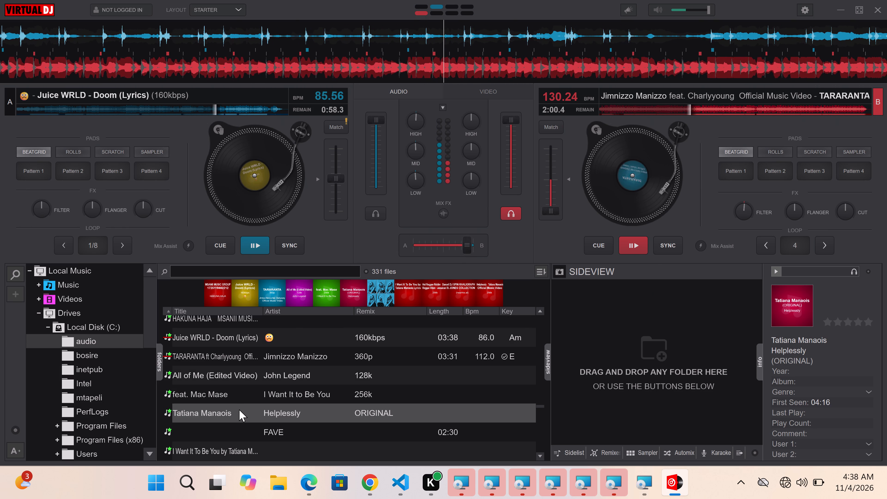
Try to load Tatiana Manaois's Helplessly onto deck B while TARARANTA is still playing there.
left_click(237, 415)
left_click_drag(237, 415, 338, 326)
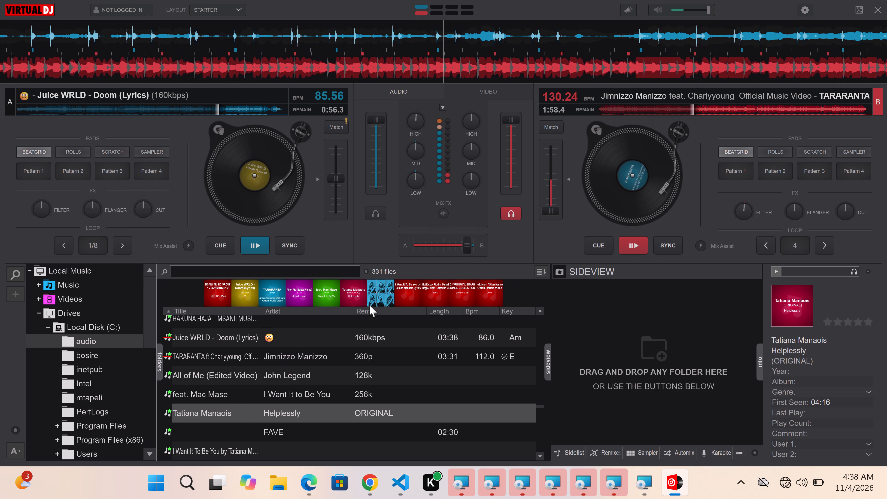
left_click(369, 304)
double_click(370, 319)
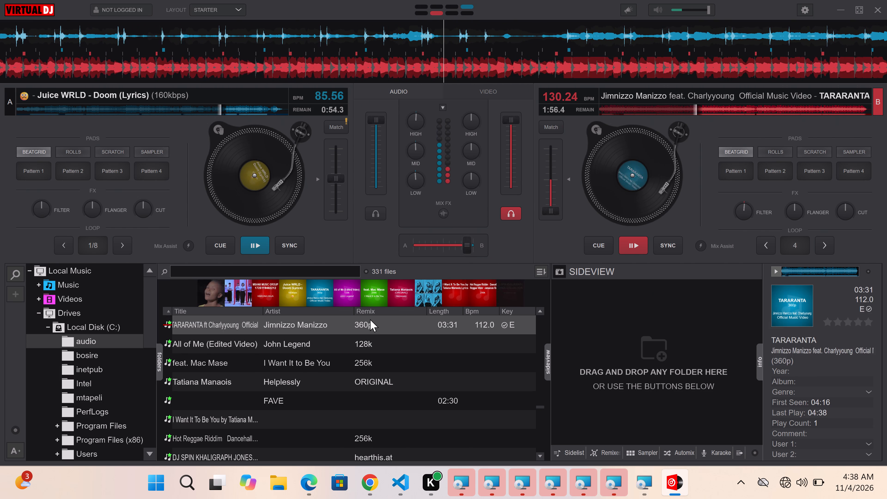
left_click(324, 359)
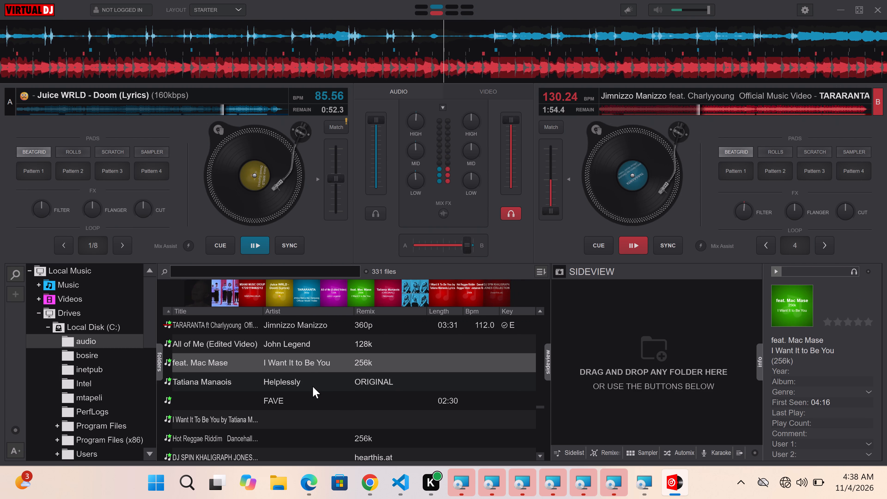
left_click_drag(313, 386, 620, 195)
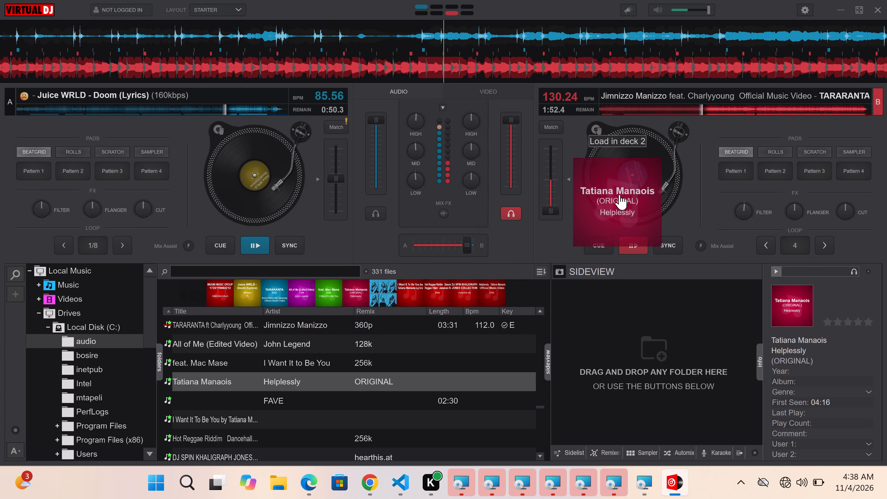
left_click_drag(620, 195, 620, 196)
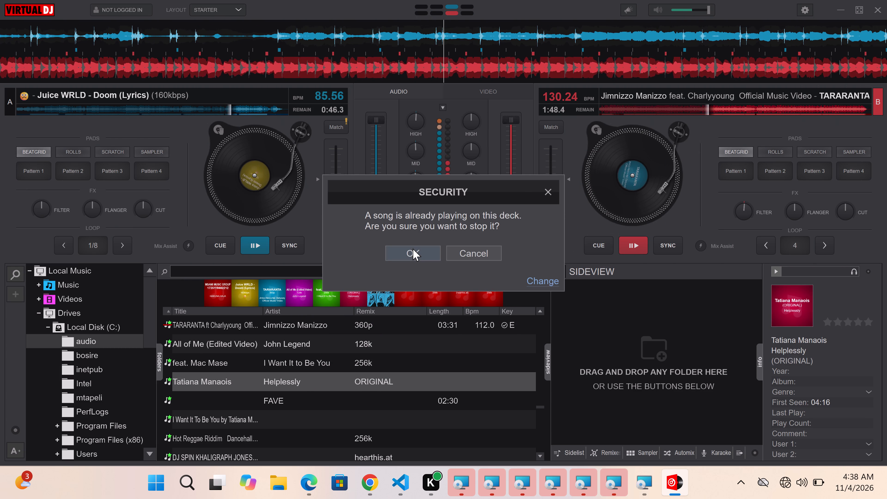
Pause the TARARANTA track on deck B.
left_click(628, 240)
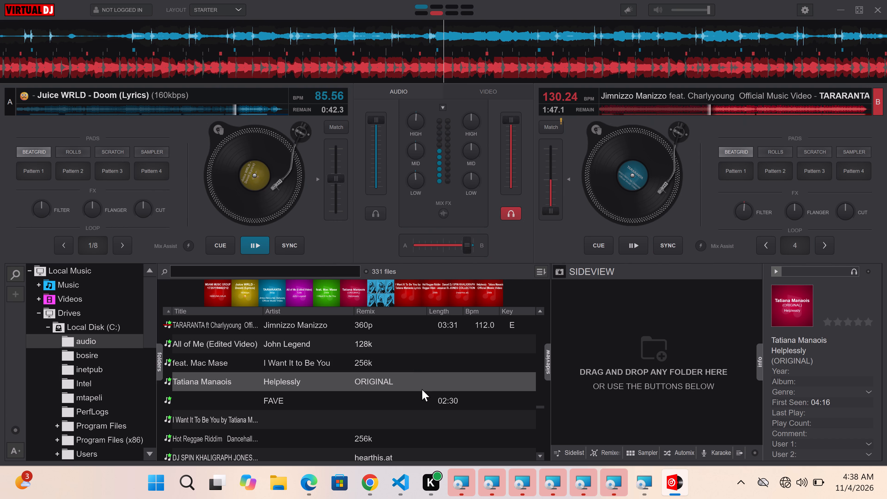
Load Tatiana Manaois's Helplessly (ORIGINAL) from the audio folder's song list onto deck B and play it.
left_click_drag(422, 389, 564, 286)
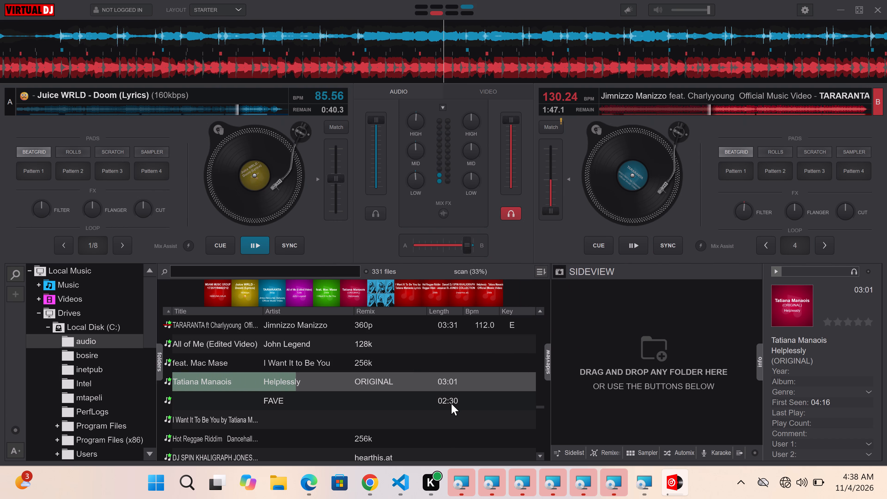
scroll(451, 403, "down", 1)
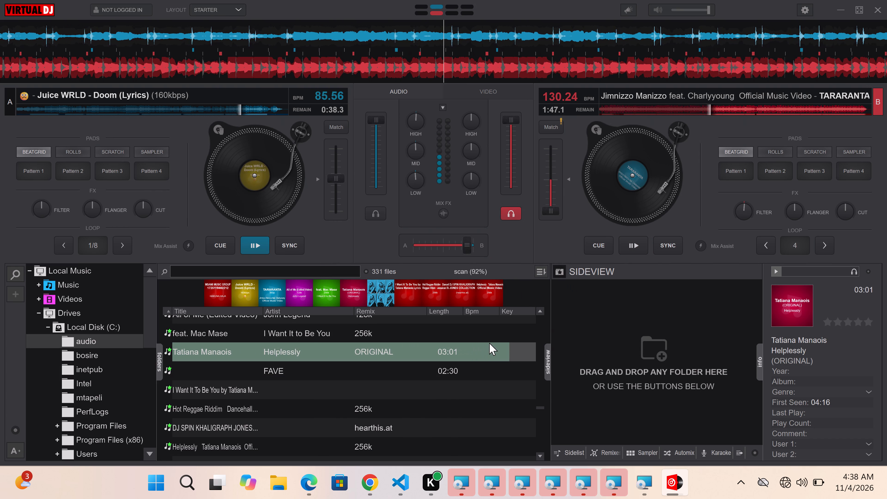
right_click_drag(489, 343, 633, 166)
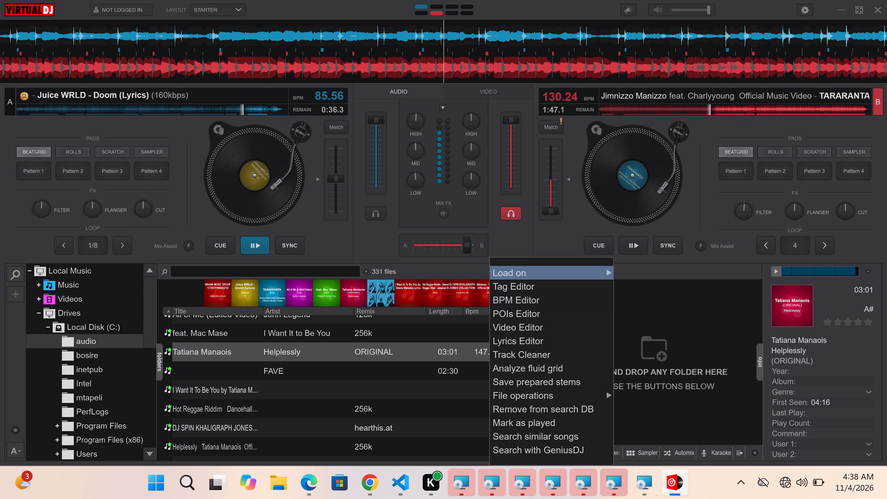
right_click_drag(633, 166, 632, 168)
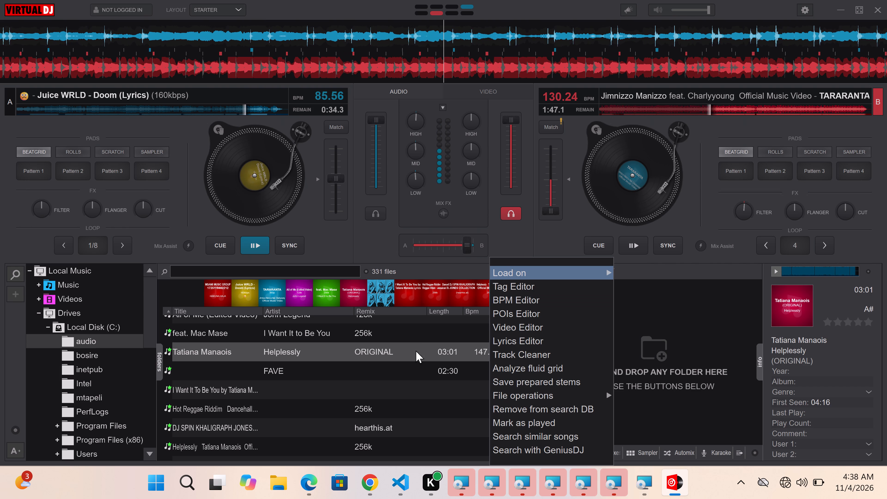
left_click_drag(425, 337, 397, 368)
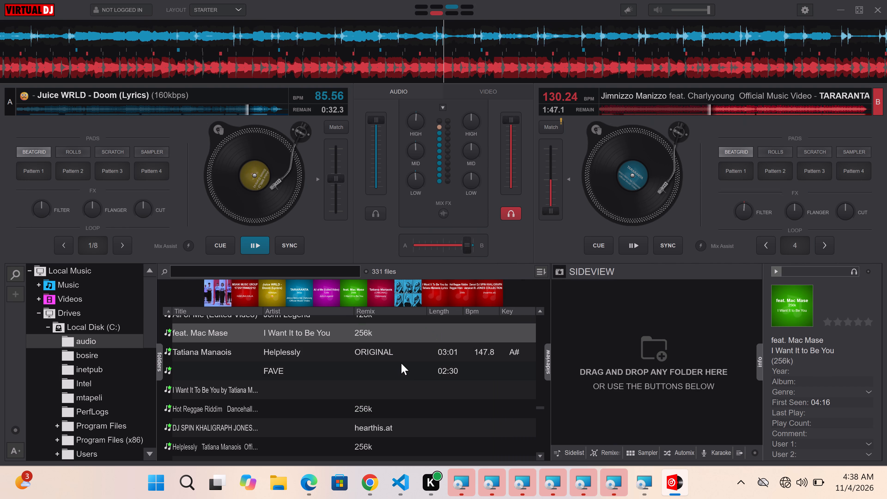
left_click(408, 347)
left_click(408, 347)
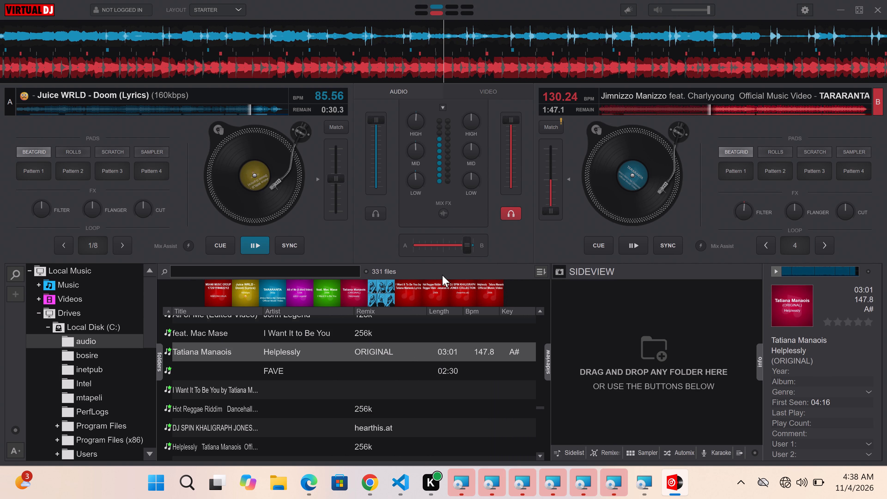
right_click(437, 261)
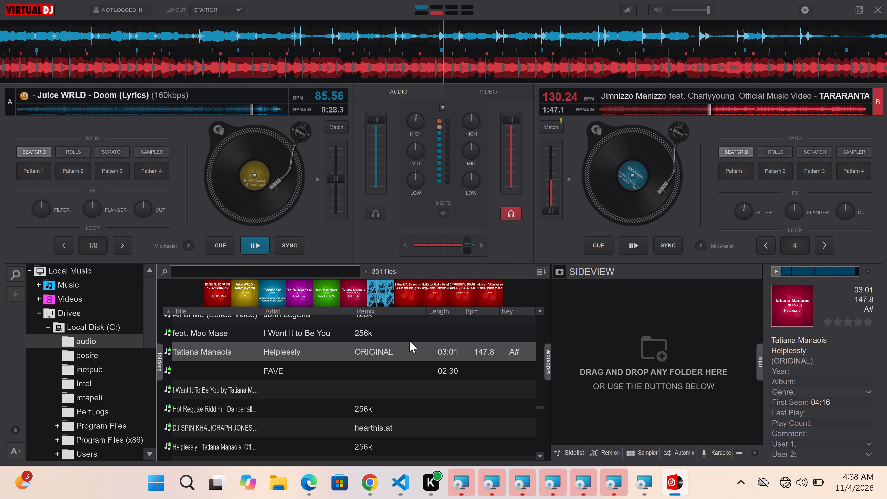
left_click_drag(399, 345, 648, 157)
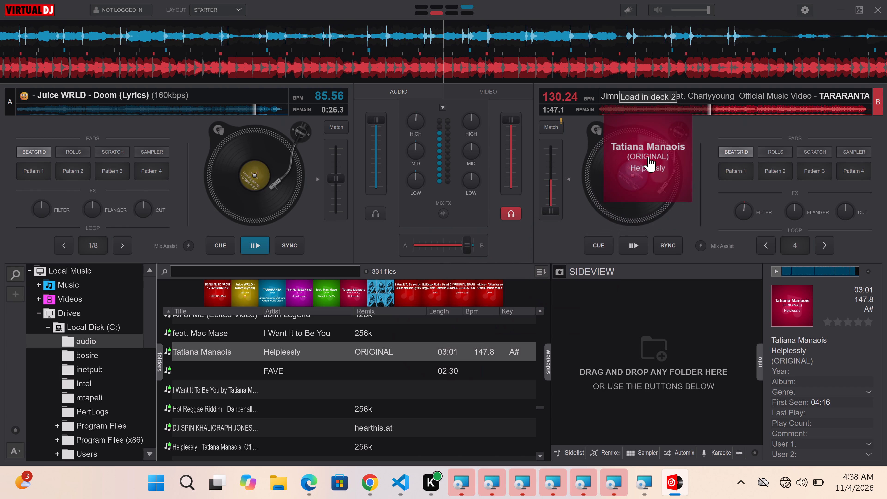
left_click_drag(648, 157, 628, 170)
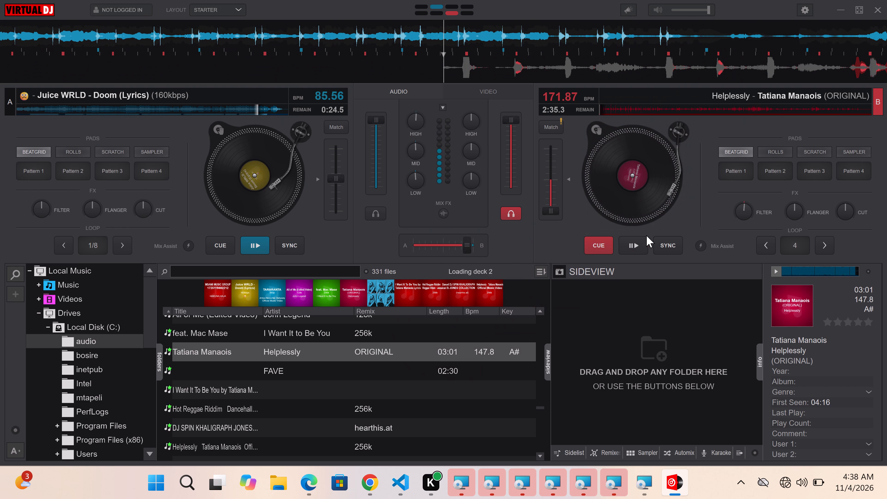
left_click(638, 250)
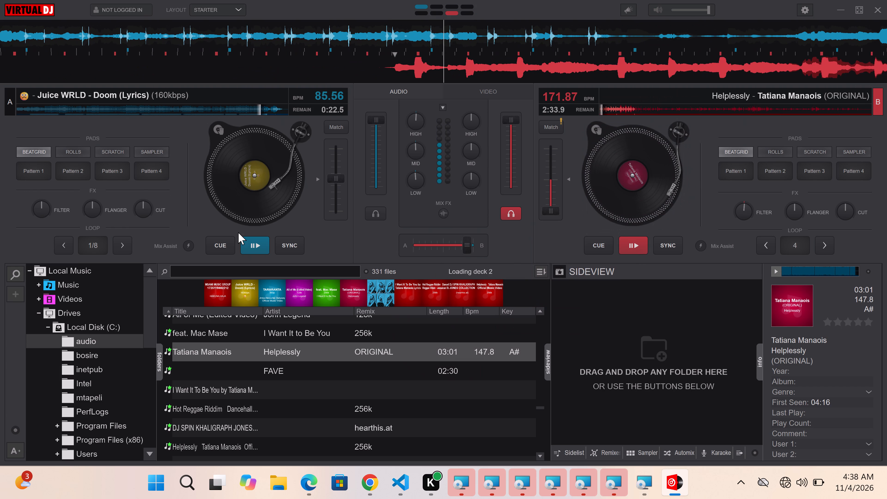
Pause the Juice WRLD Doom track on deck A.
left_click(248, 244)
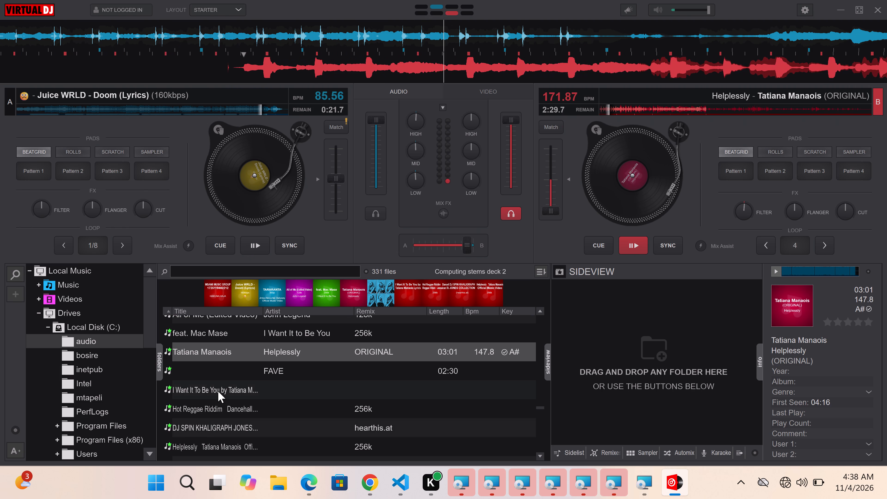
Load I Want It To Be You by Tatiana Manaois Lyrics from the song list onto deck A.
left_click_drag(220, 385, 226, 293)
right_click(226, 293)
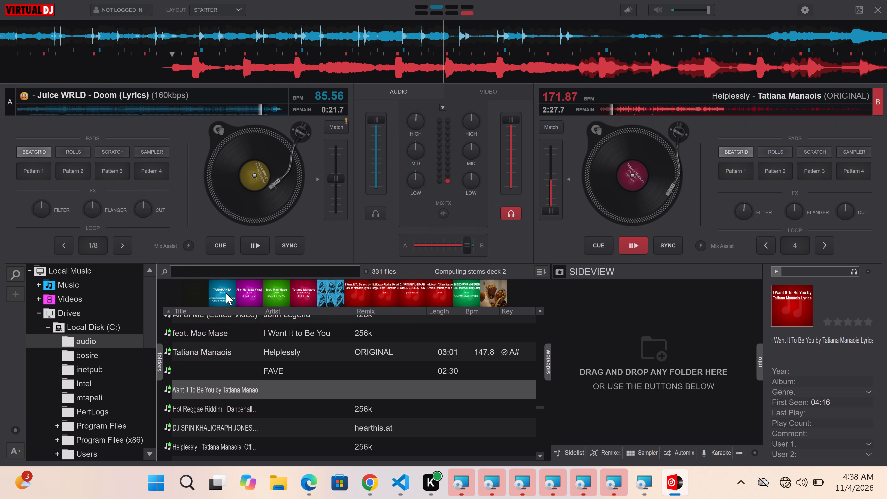
left_click_drag(226, 293, 226, 295)
left_click_drag(188, 393, 259, 191)
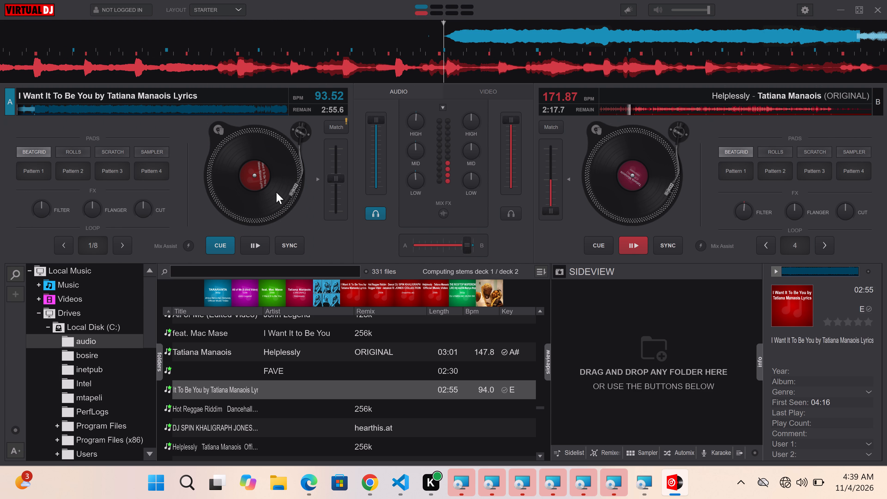
Lower deck B's tempo to near the centre of its pitch range, at 150.45 BPM.
left_click(550, 175)
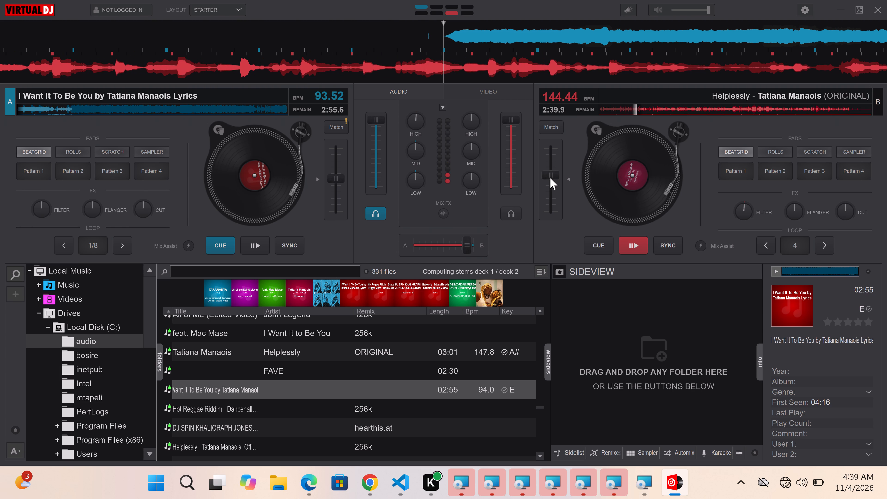
left_click(550, 179)
left_click(549, 183)
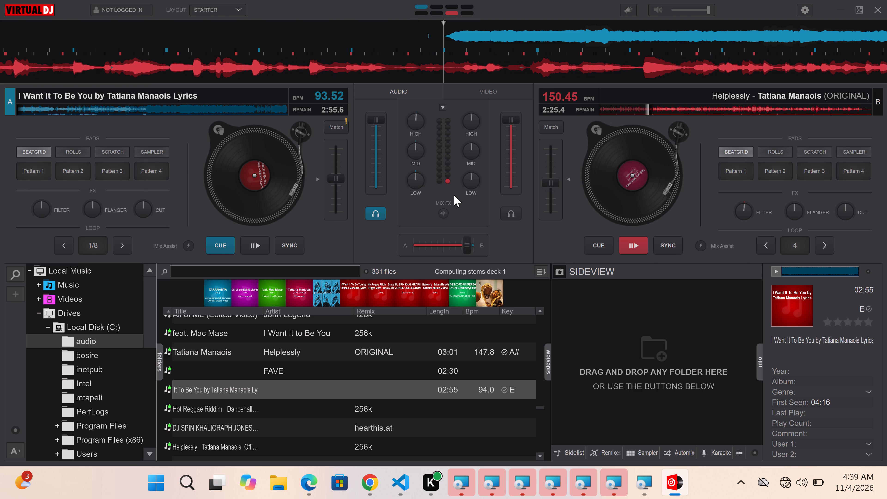
Set the mixer's Mix FX to filter.
left_click(445, 211)
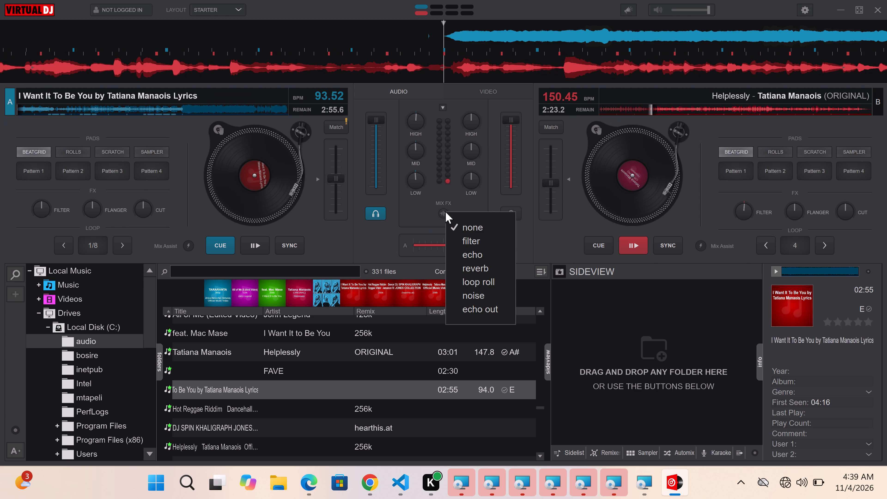
left_click(462, 239)
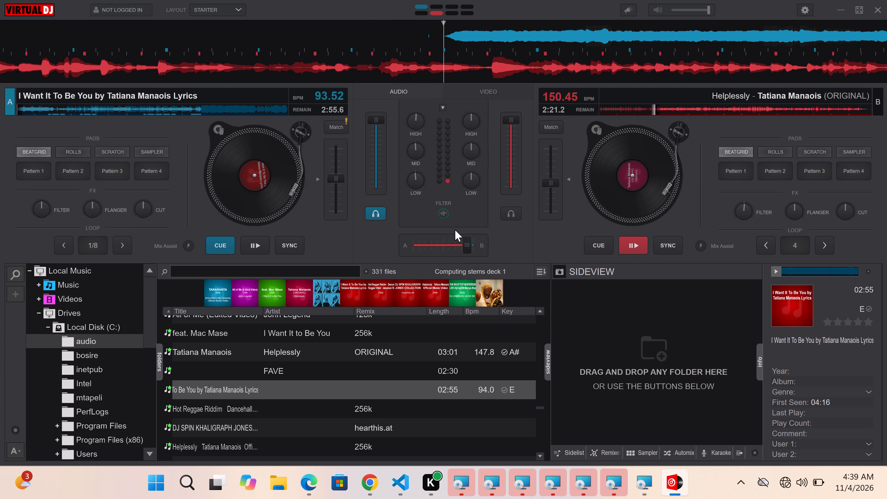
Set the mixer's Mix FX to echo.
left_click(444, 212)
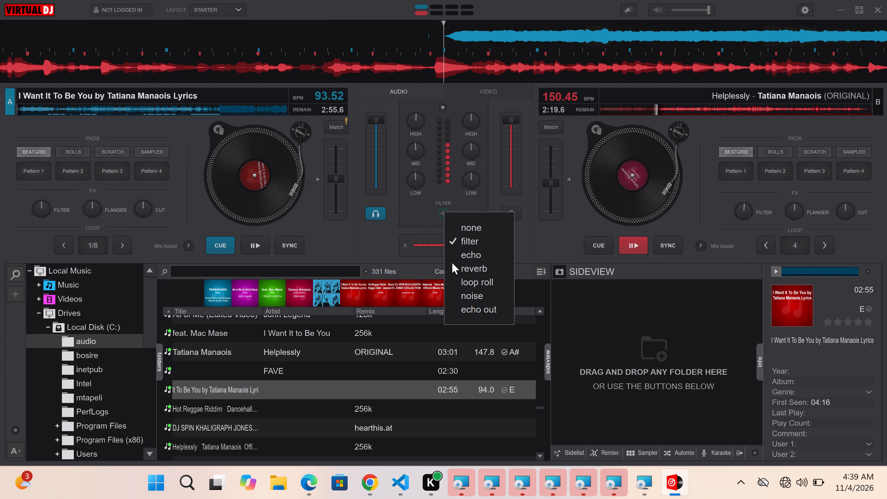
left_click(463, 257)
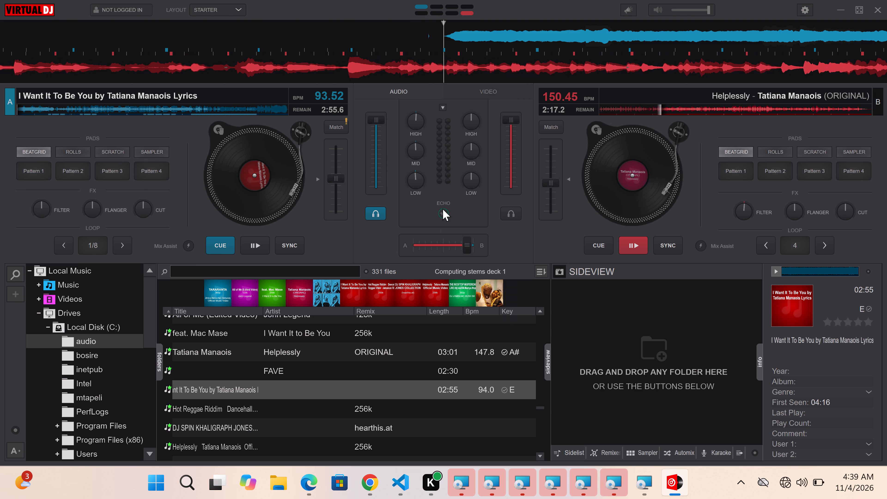
Set the mixer's Mix FX to none.
left_click(443, 209)
left_click(466, 225)
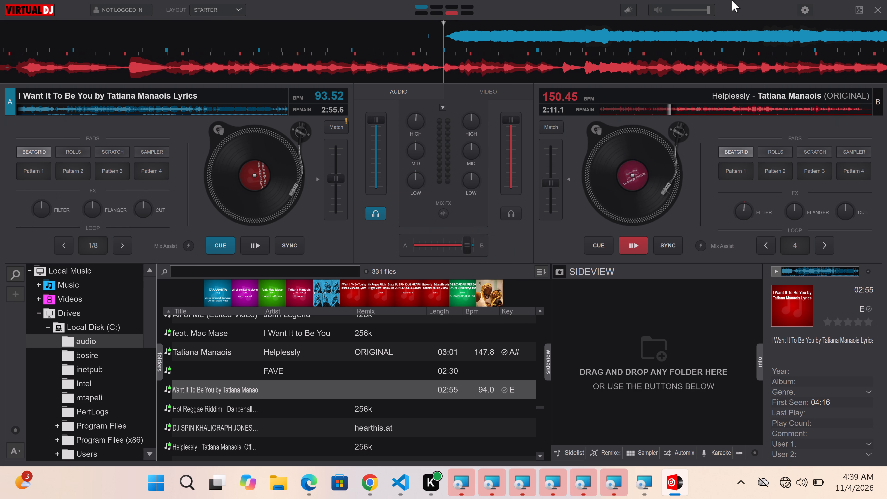
Quit VirtualDJ while deck B is still playing.
left_click(878, 6)
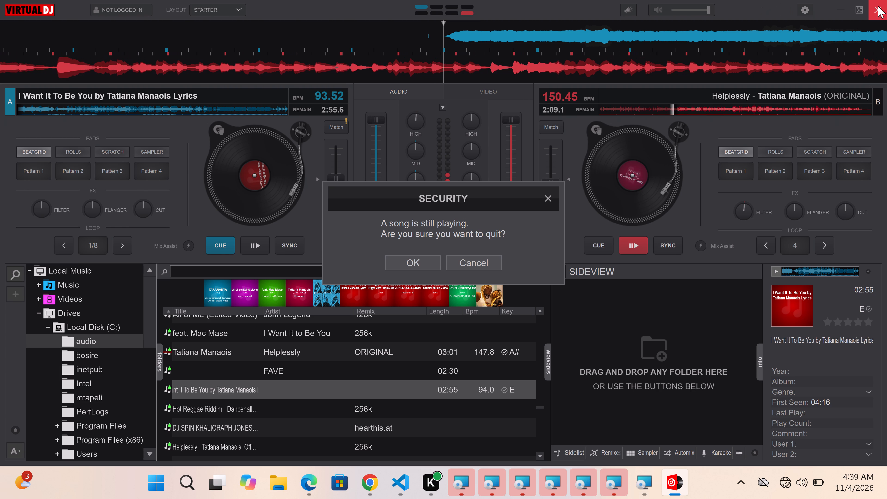
left_click(408, 261)
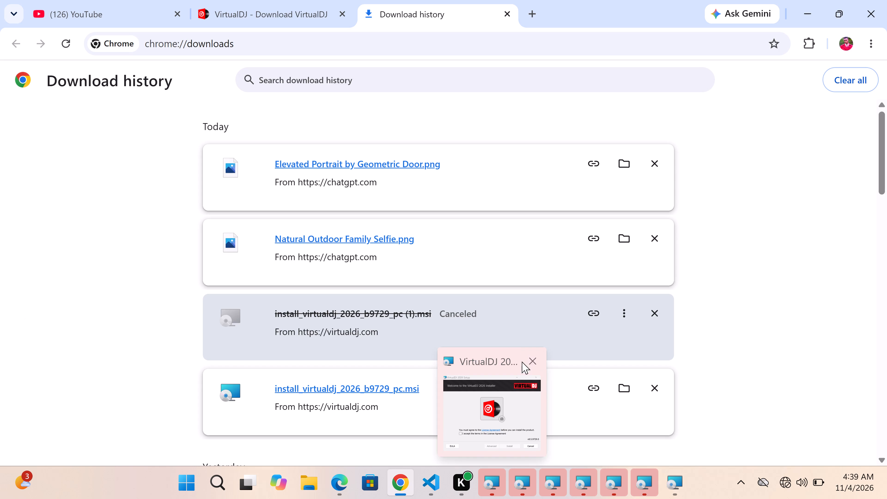
Cancel the first of the pending VirtualDJ 2026 Setup installations and exit its wizard.
left_click(531, 357)
left_click(531, 357)
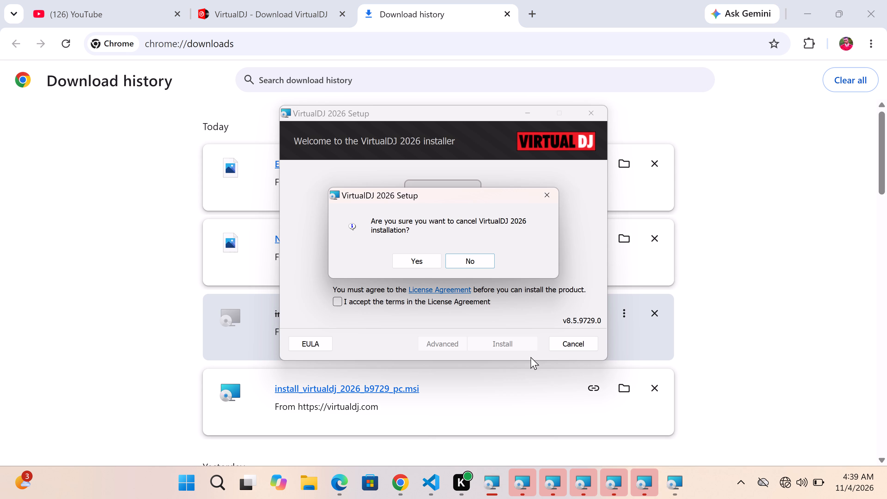
left_click(416, 266)
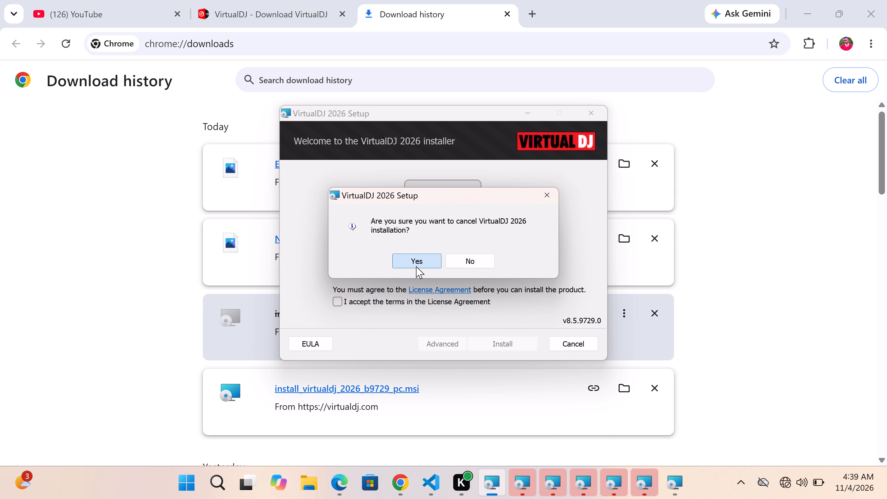
left_click(597, 109)
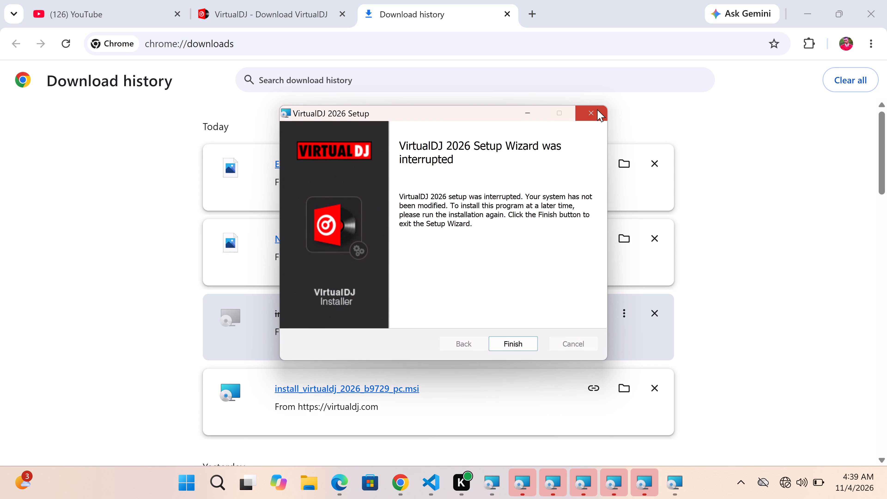
Bring up the second pending VirtualDJ 2026 Setup window, cancel its installation and exit the wizard.
left_click(507, 494)
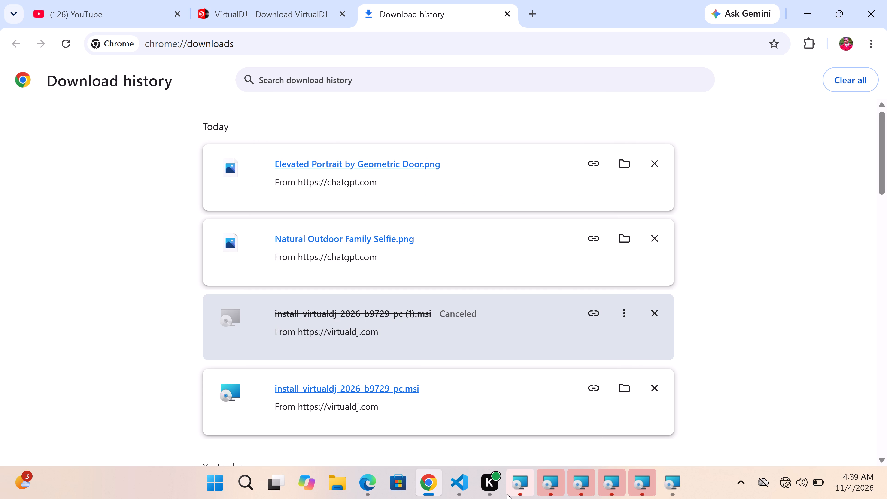
left_click(525, 484)
left_click(517, 490)
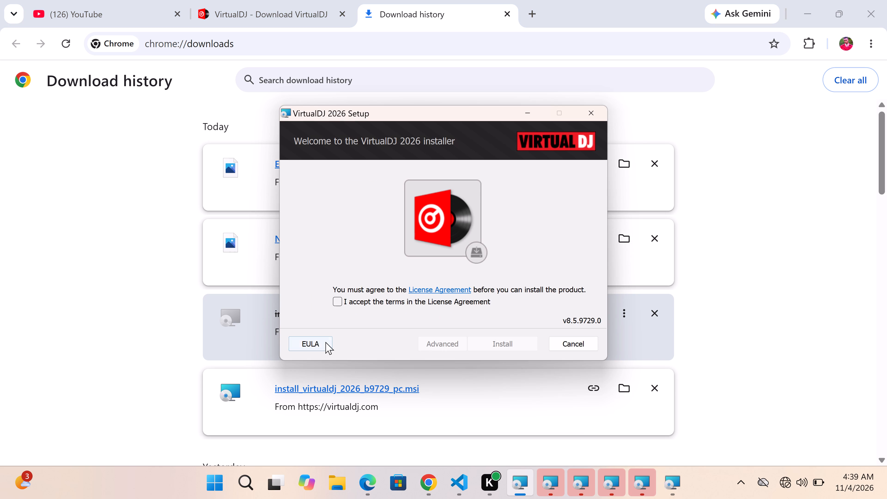
left_click(572, 347)
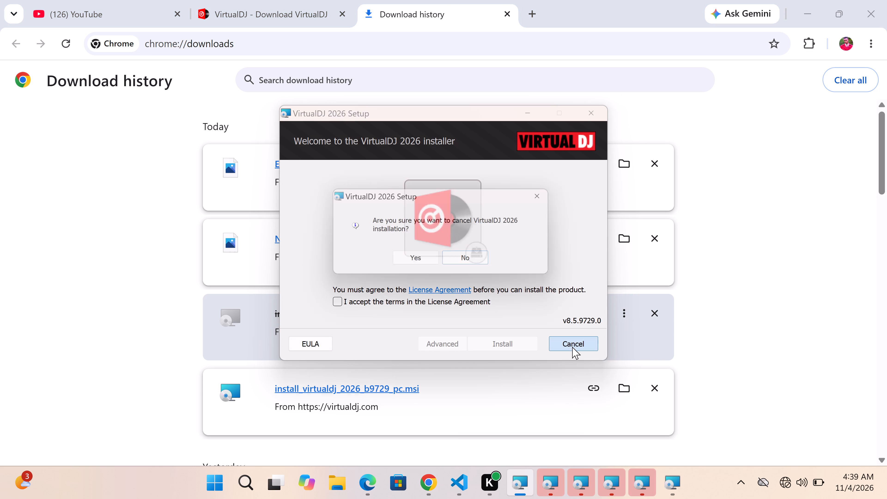
left_click(425, 266)
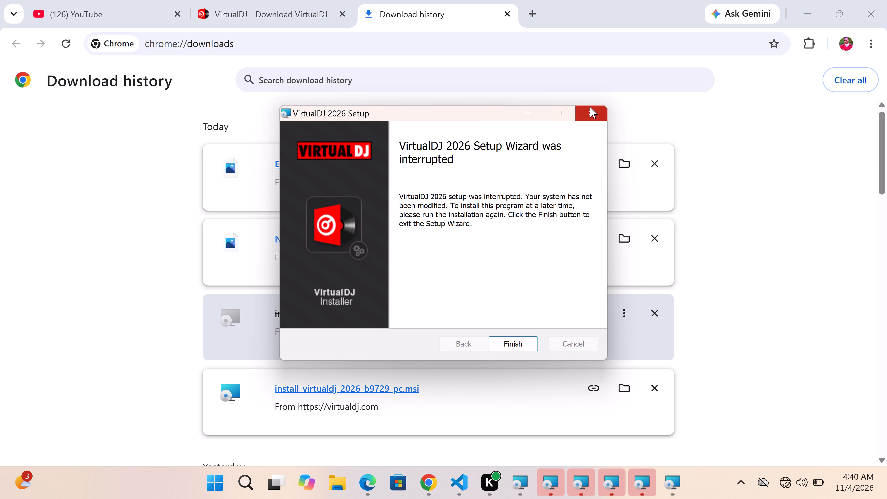
left_click(590, 106)
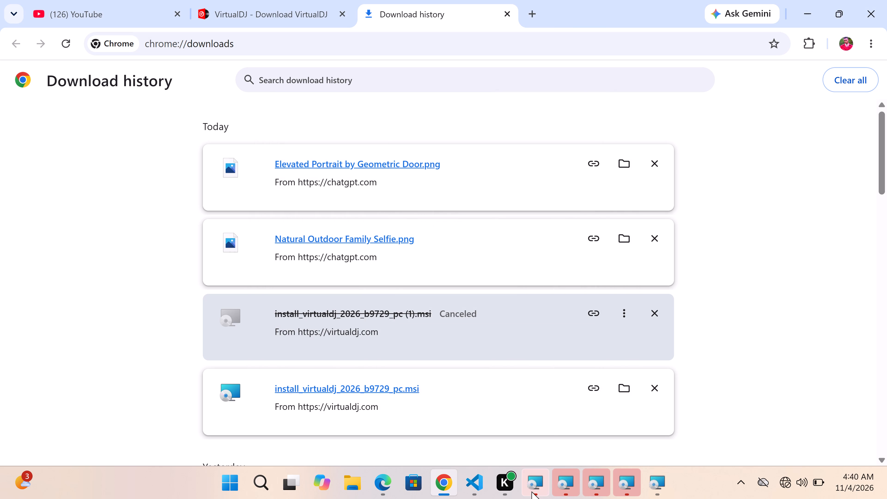
Cancel the third pending VirtualDJ 2026 Setup installation and close its wizard window.
left_click(530, 496)
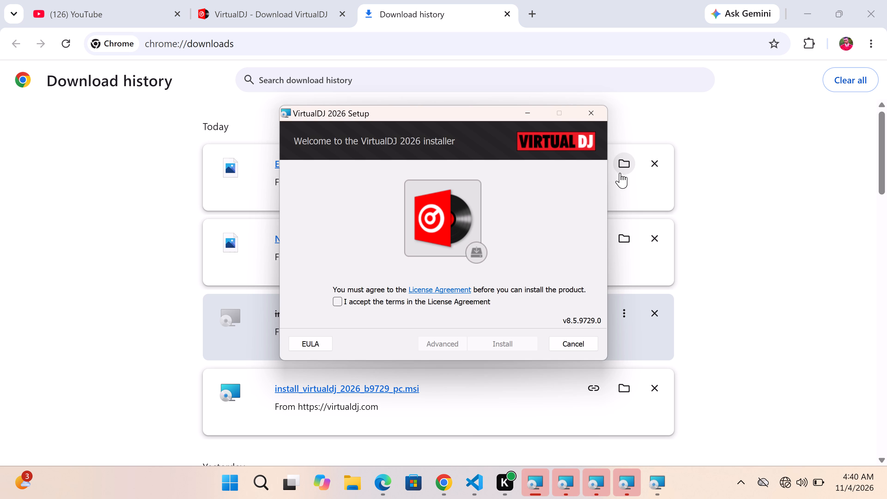
left_click(595, 115)
left_click(429, 264)
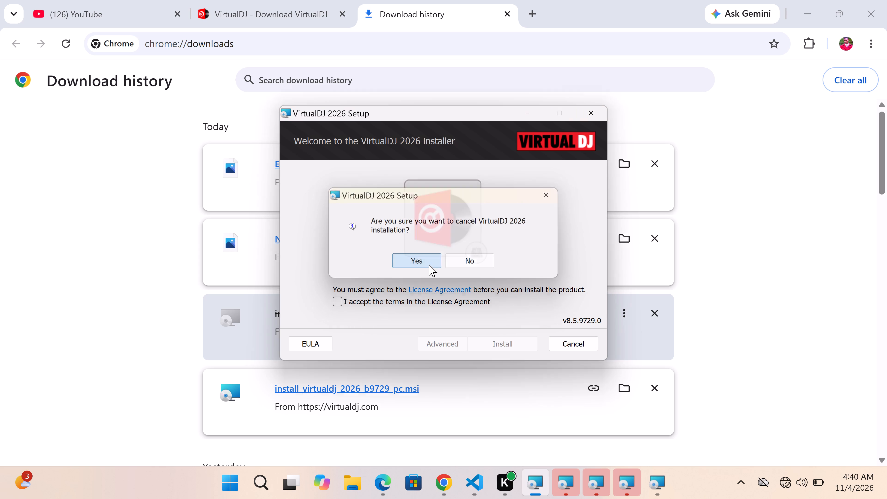
left_click(582, 119)
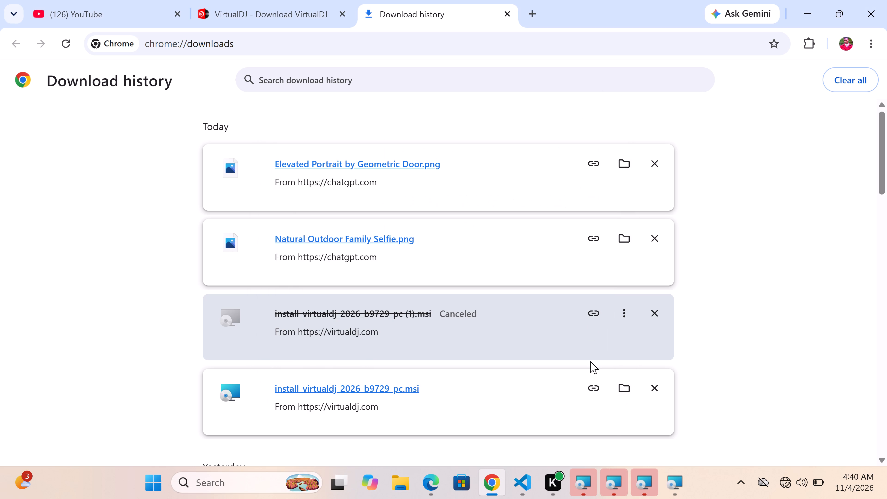
Cancel the fourth pending VirtualDJ 2026 Setup installation and close its wizard window.
left_click(580, 476)
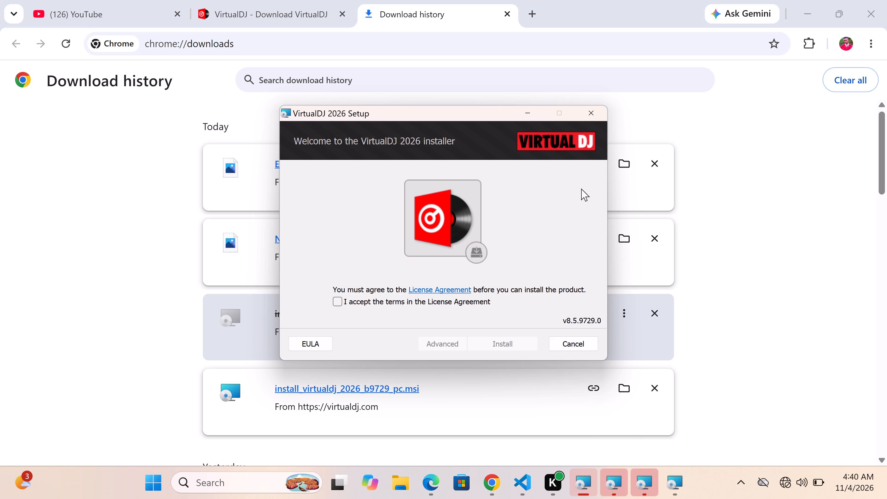
left_click(595, 109)
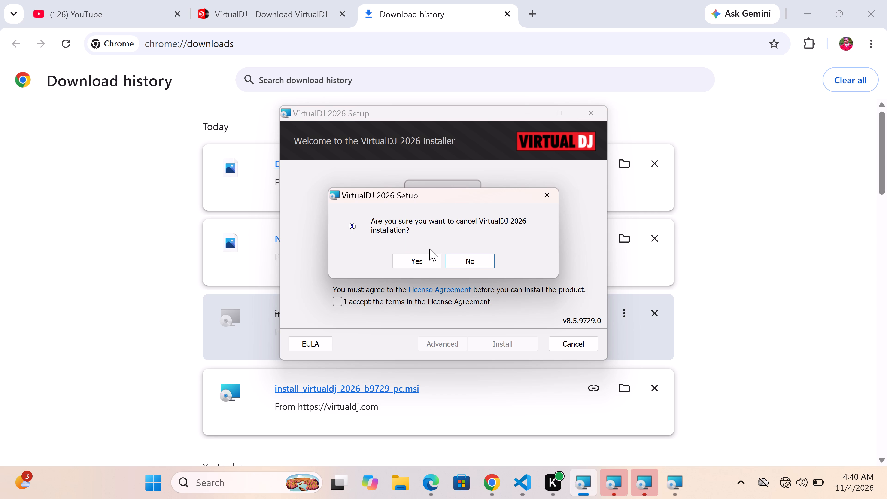
left_click(413, 260)
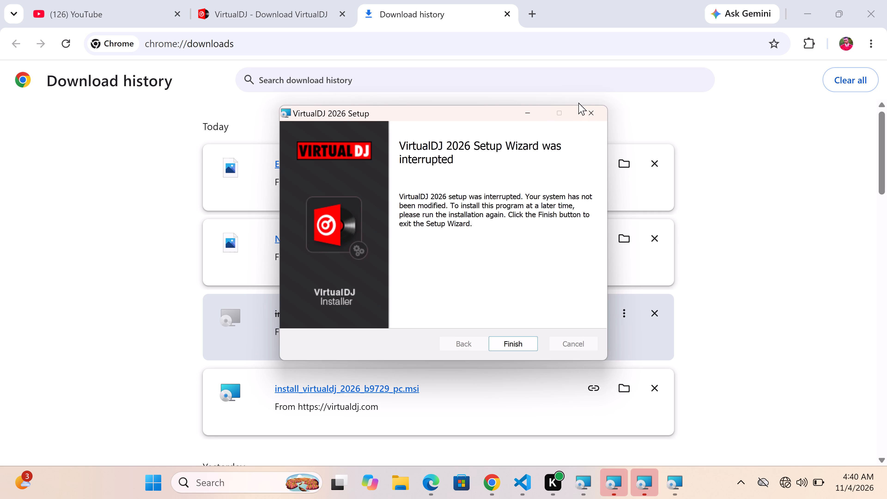
left_click(583, 111)
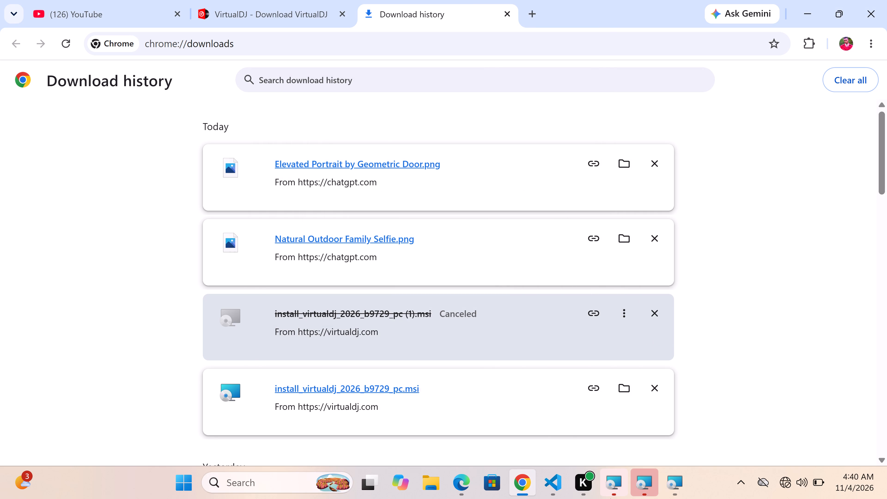
Cancel the fifth pending VirtualDJ 2026 Setup installation and close its wizard window.
left_click(613, 481)
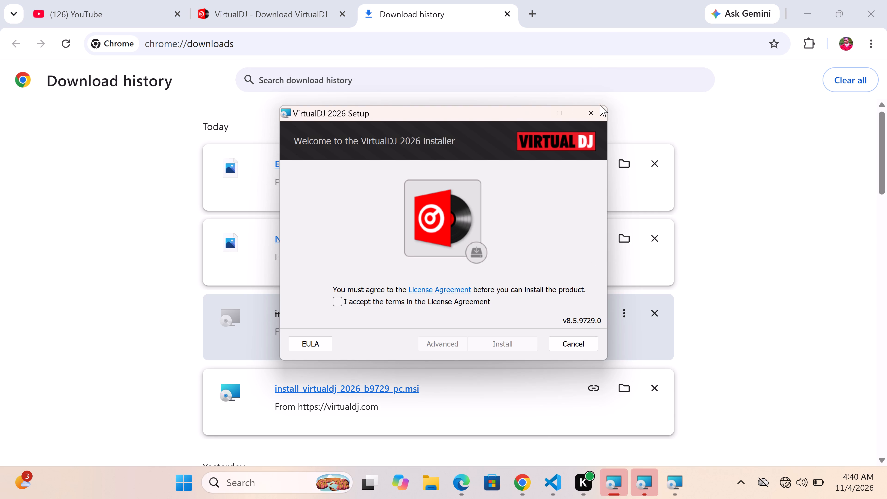
left_click(603, 110)
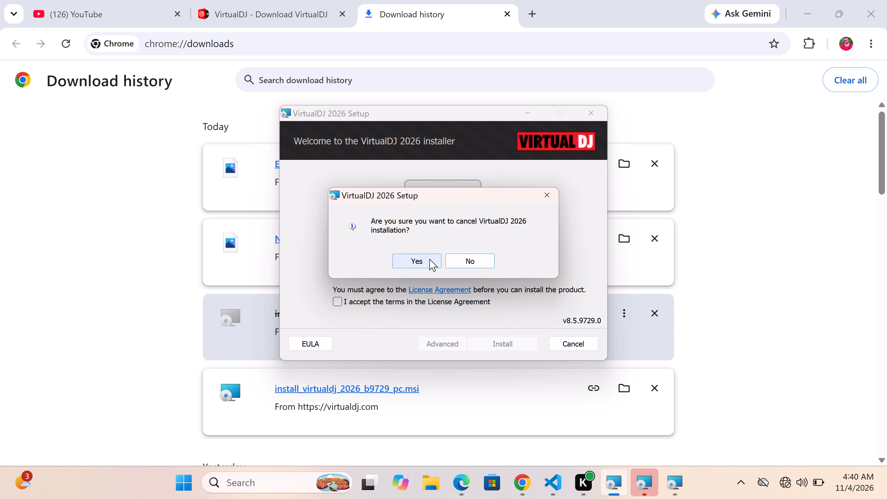
left_click(429, 259)
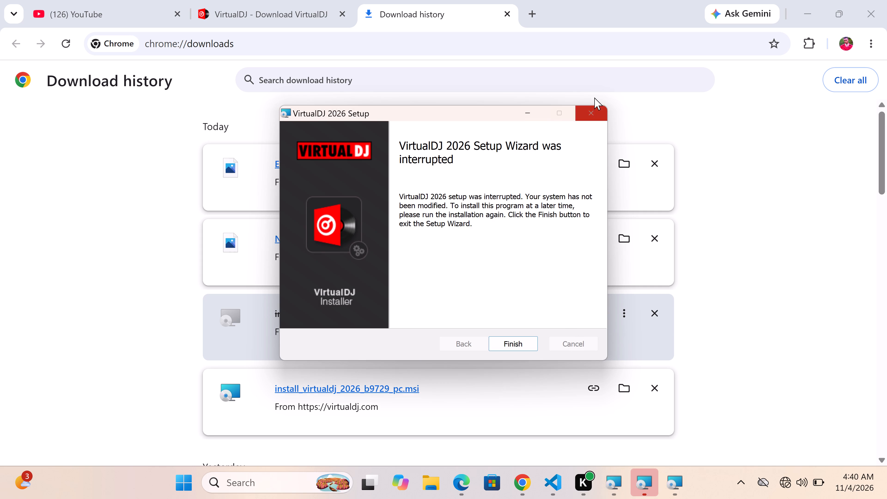
left_click(594, 108)
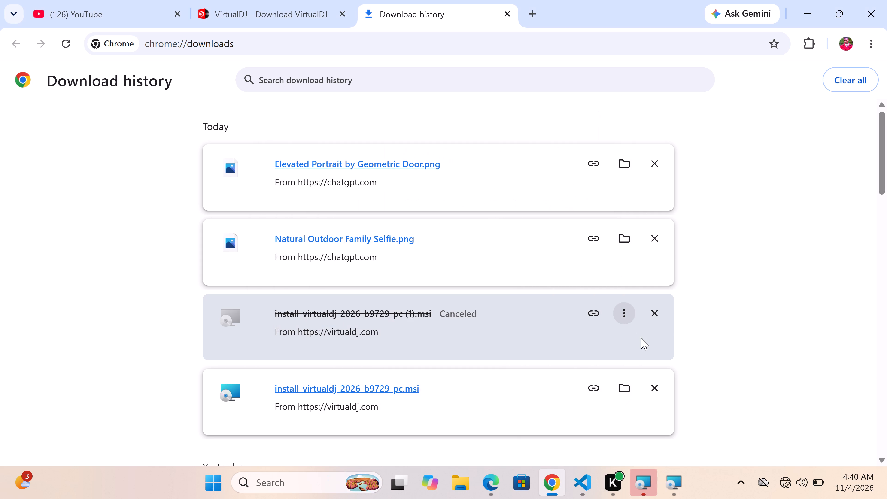
Cancel the last pending VirtualDJ 2026 Setup installation and close its wizard window.
left_click(640, 488)
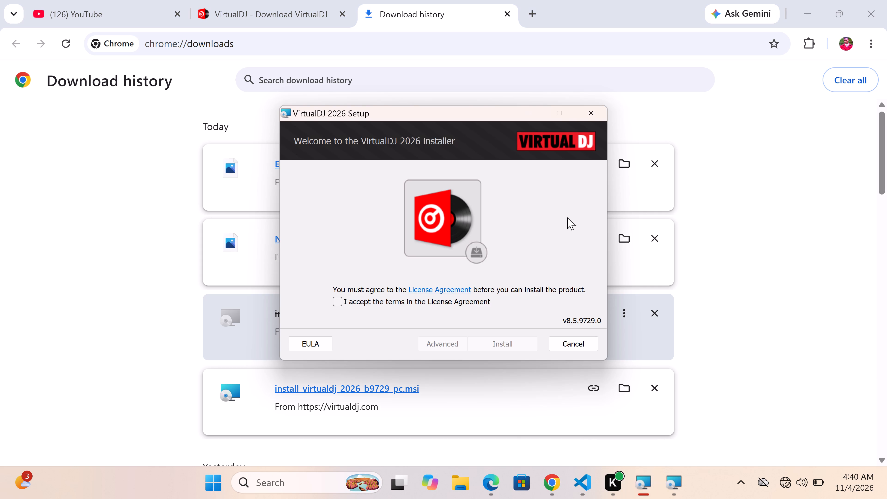
left_click(598, 114)
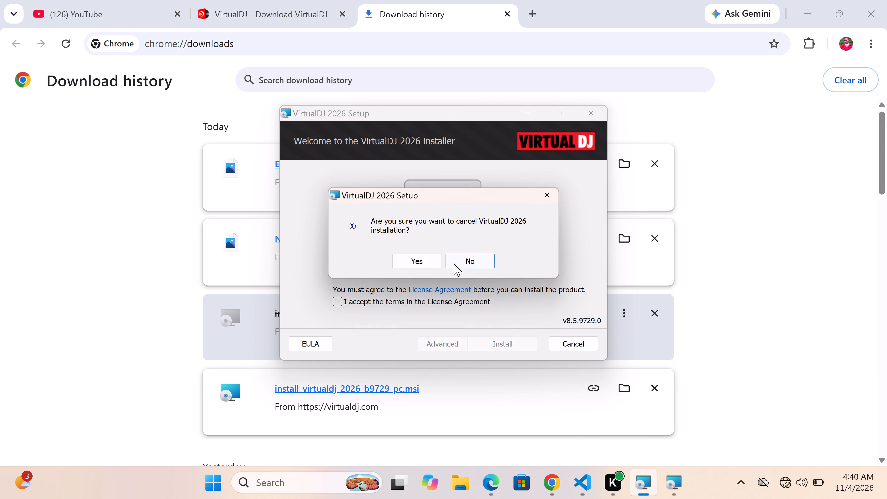
left_click(425, 267)
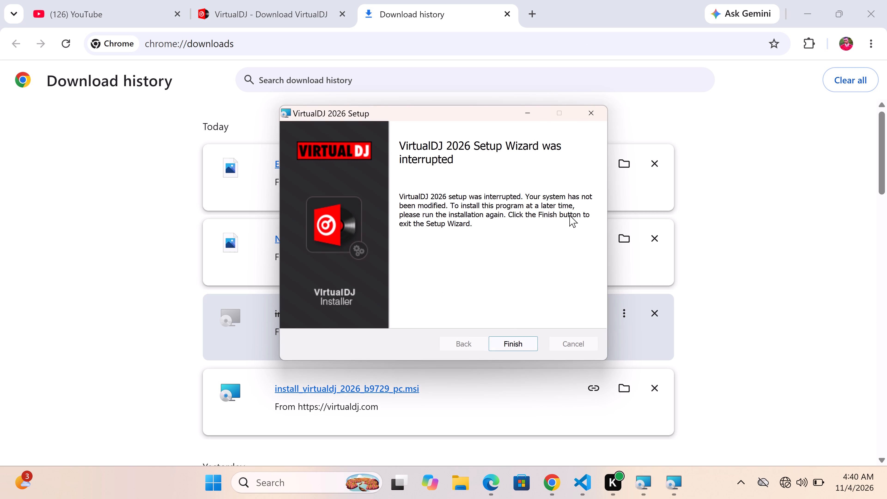
left_click(587, 109)
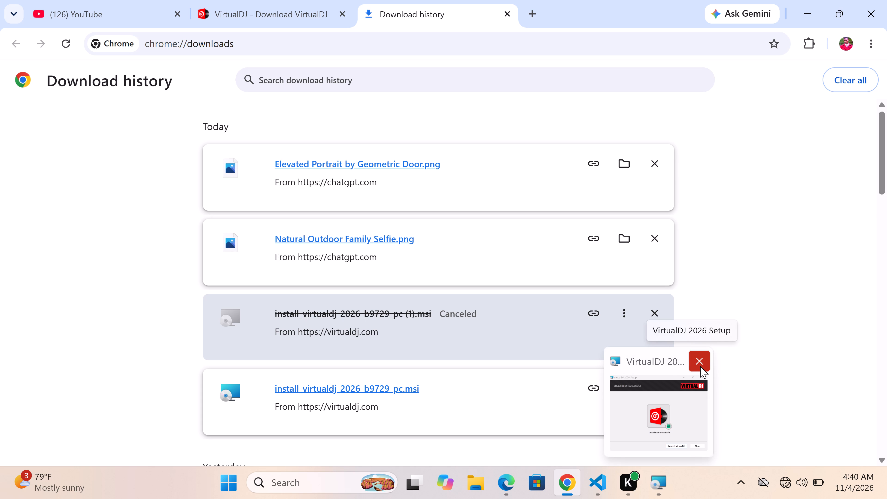
Close the remaining VirtualDJ 2026 Setup window, whose installation is already complete.
left_click(700, 366)
left_click(700, 366)
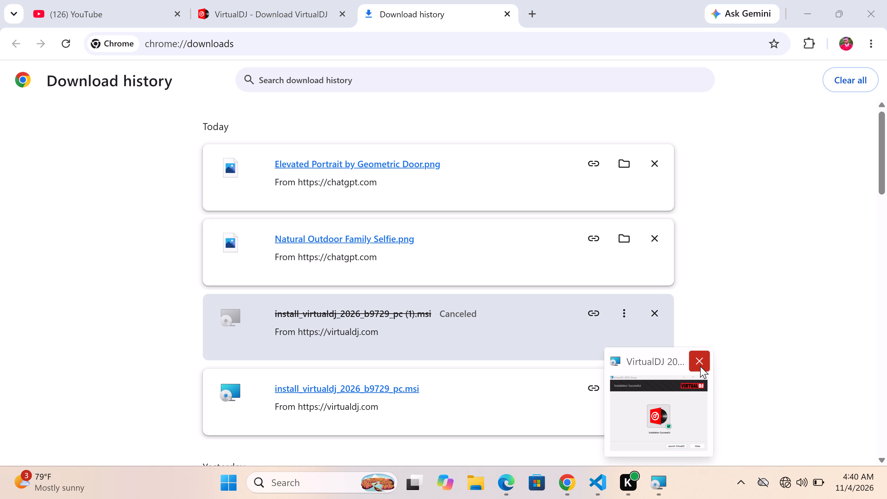
left_click(700, 366)
double_click(696, 356)
left_click(696, 358)
left_click(675, 398)
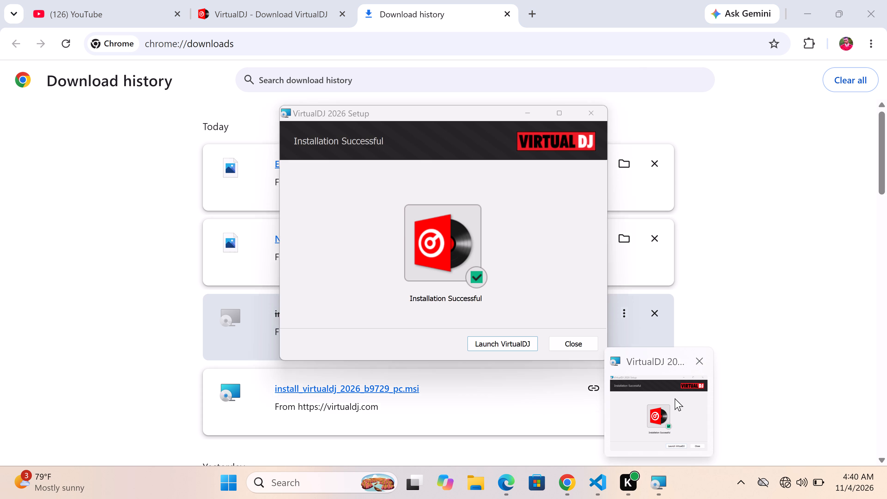